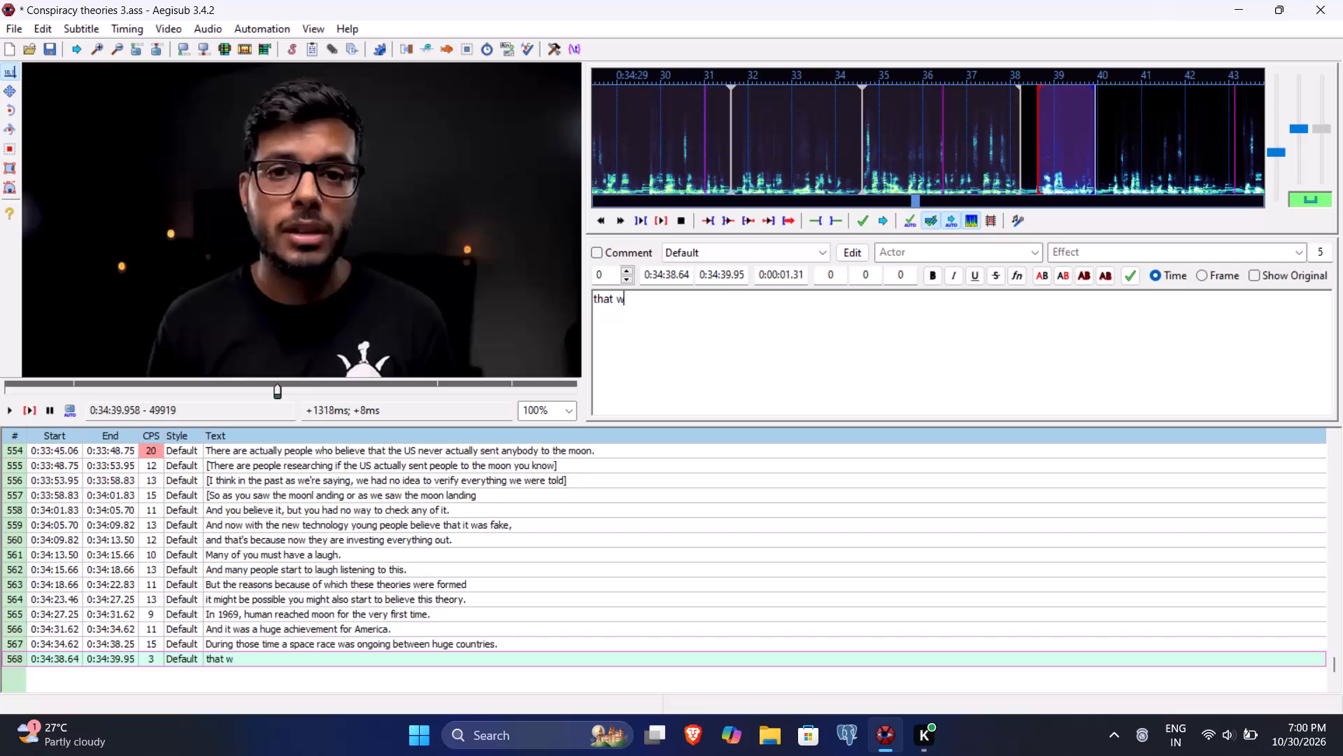
Complete subtitle line 568 so it reads "that who will reach moon first." and commit it.
{"action": "type", "text": "ho r"}
{"action": "key", "text": "BackSpace"}
{"action": "type", "text": "will reach moon first"}
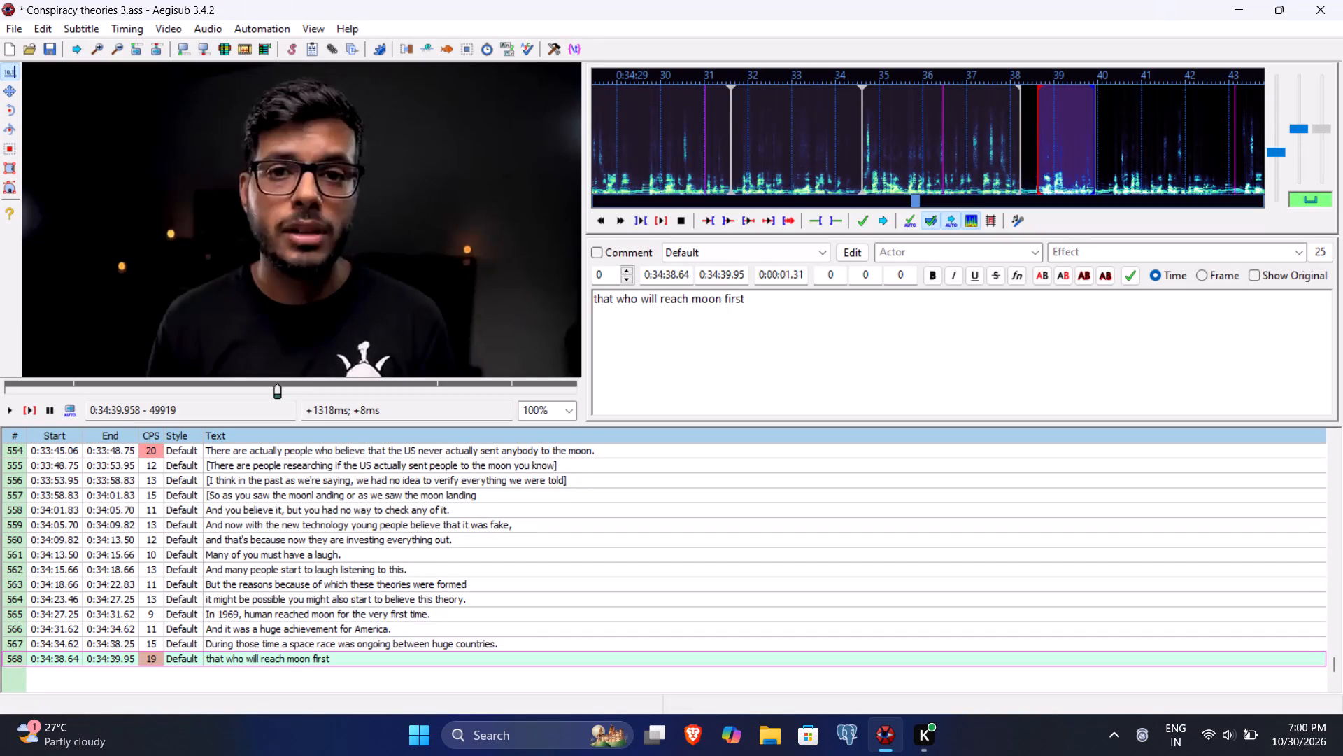
{"action": "key", "text": "period"}
{"action": "key", "text": "Return"}
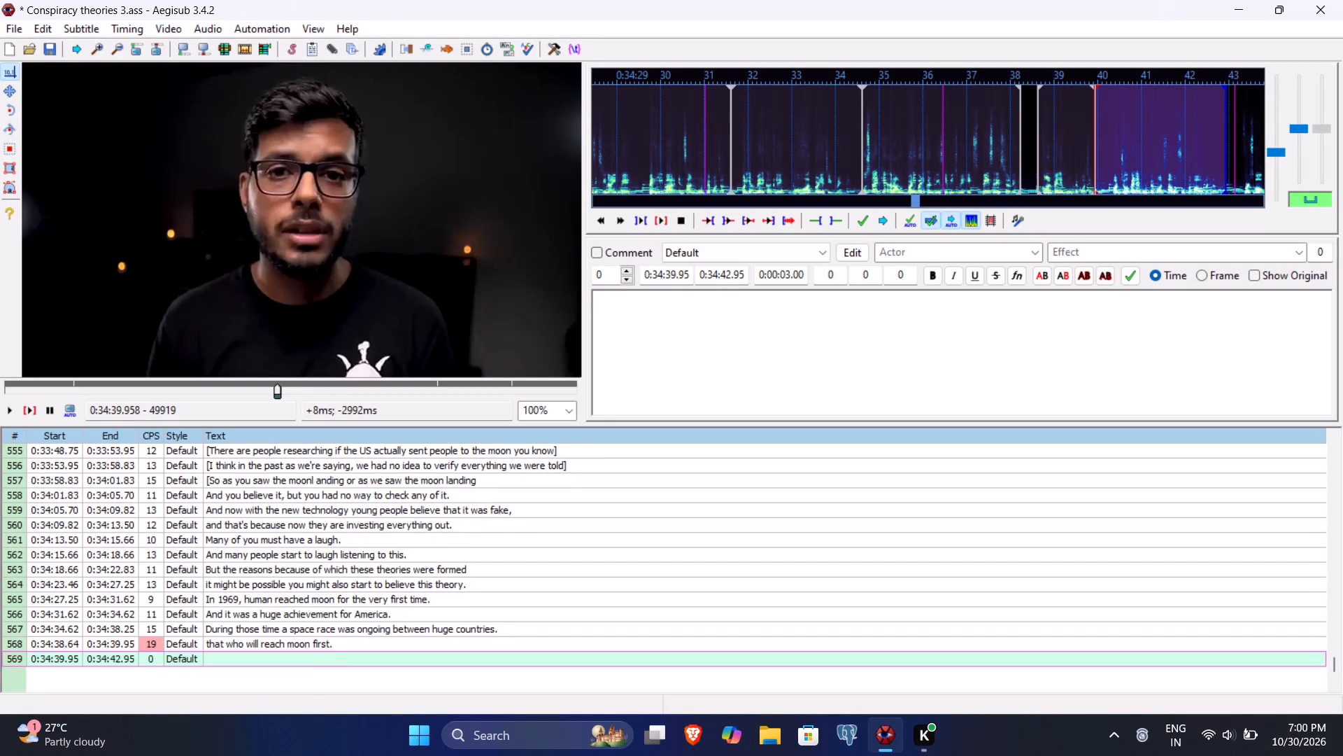
Play line 569, transcribe it as "And whoever reached moon first would become a superpower.", save the file and commit the line.
{"action": "left_click", "coordinate": [24, 407]}
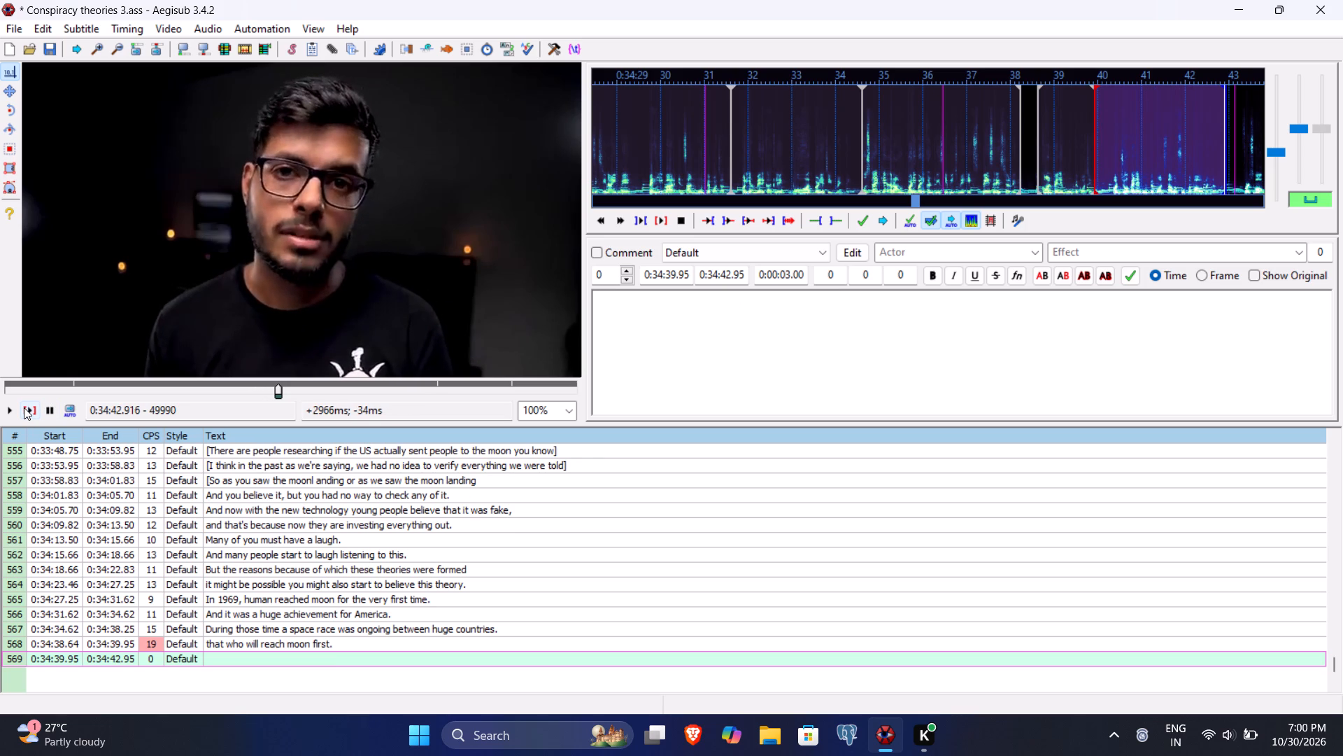
{"action": "type", "text": "And whoever reached moon first would become a su"}
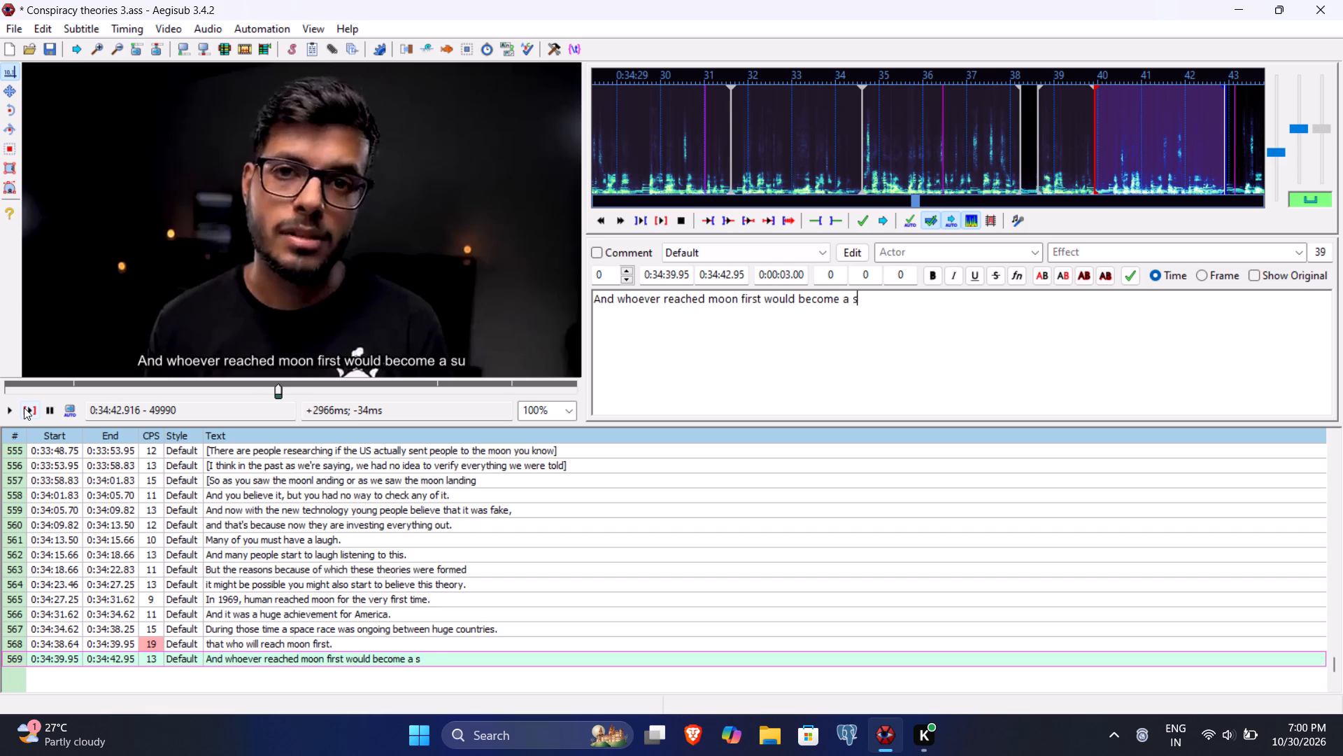
{"action": "type", "text": "perpower"}
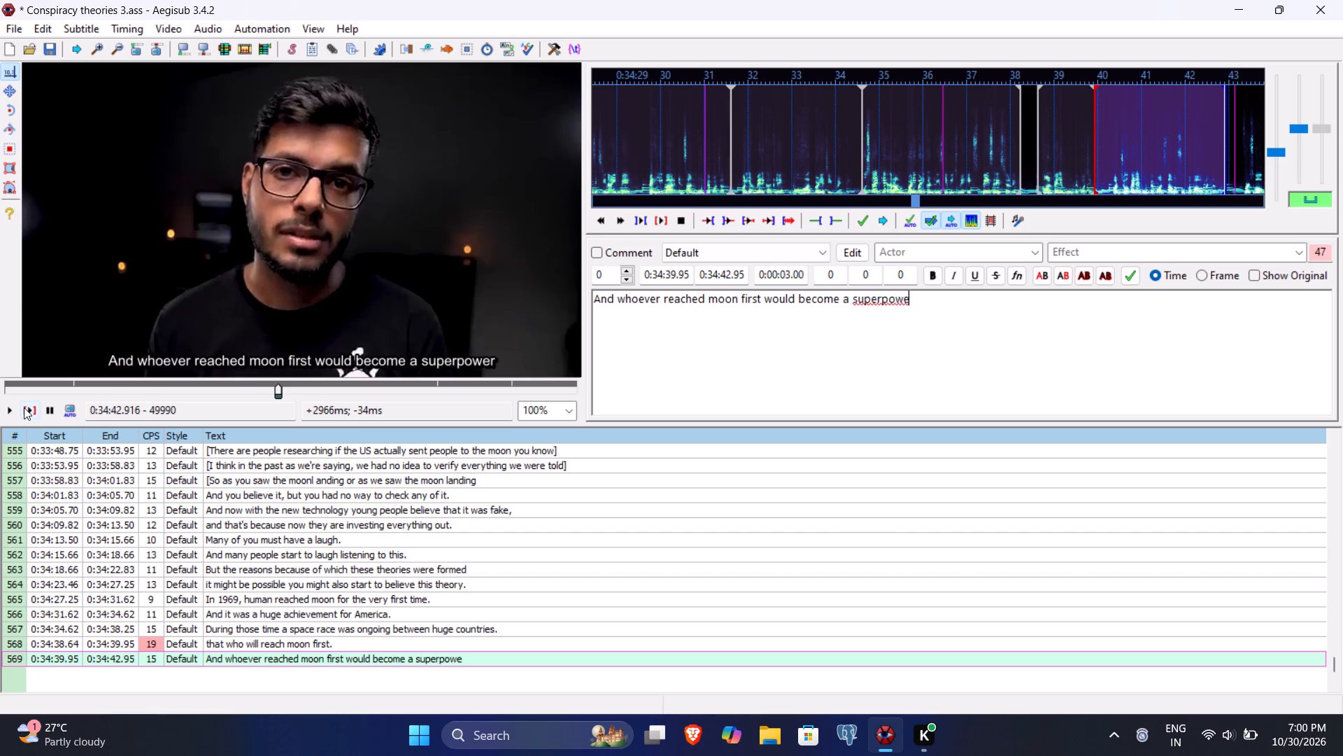
{"action": "key", "text": "period"}
{"action": "key", "text": "ctrl+s"}
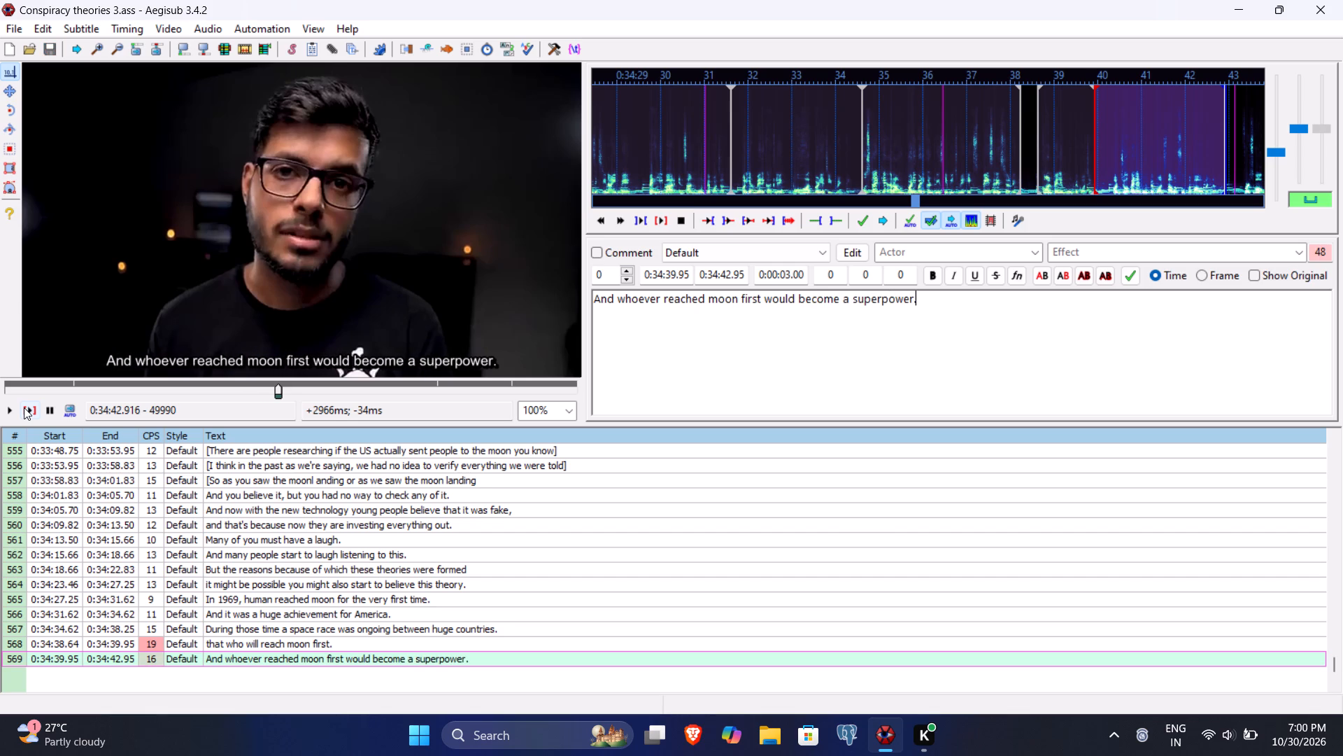
{"action": "key", "text": "Return"}
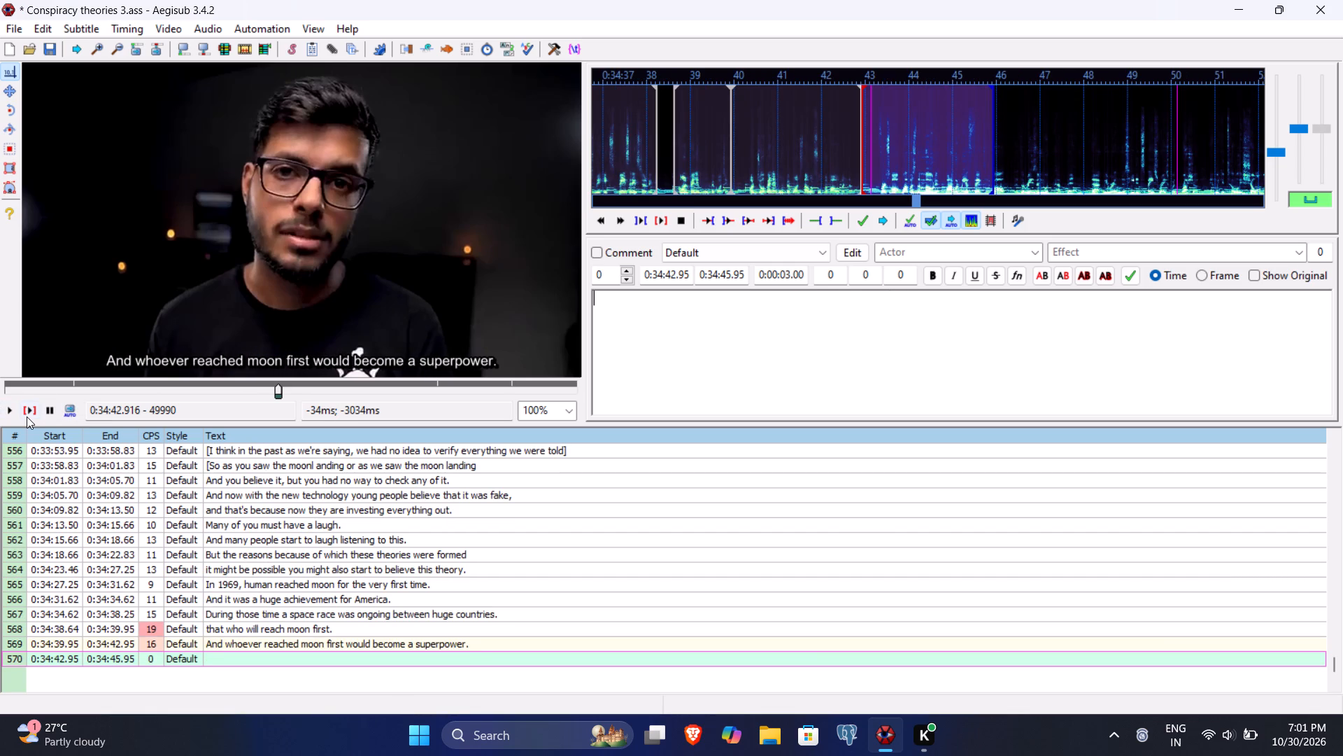
Play the video for line 570 and set its end time to 0:34:46.29 and start time to 0:34:43.34.
{"action": "left_click", "coordinate": [27, 416]}
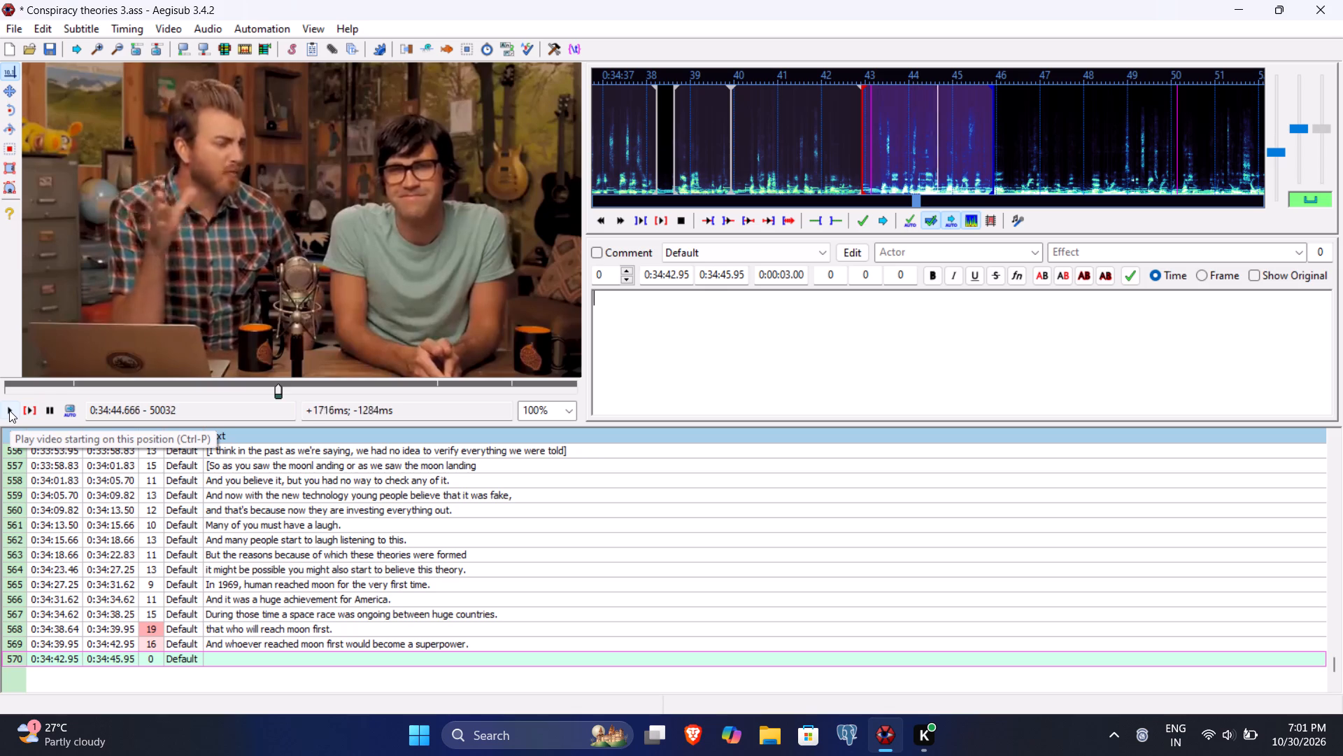
{"action": "double_click", "coordinate": [9, 410]}
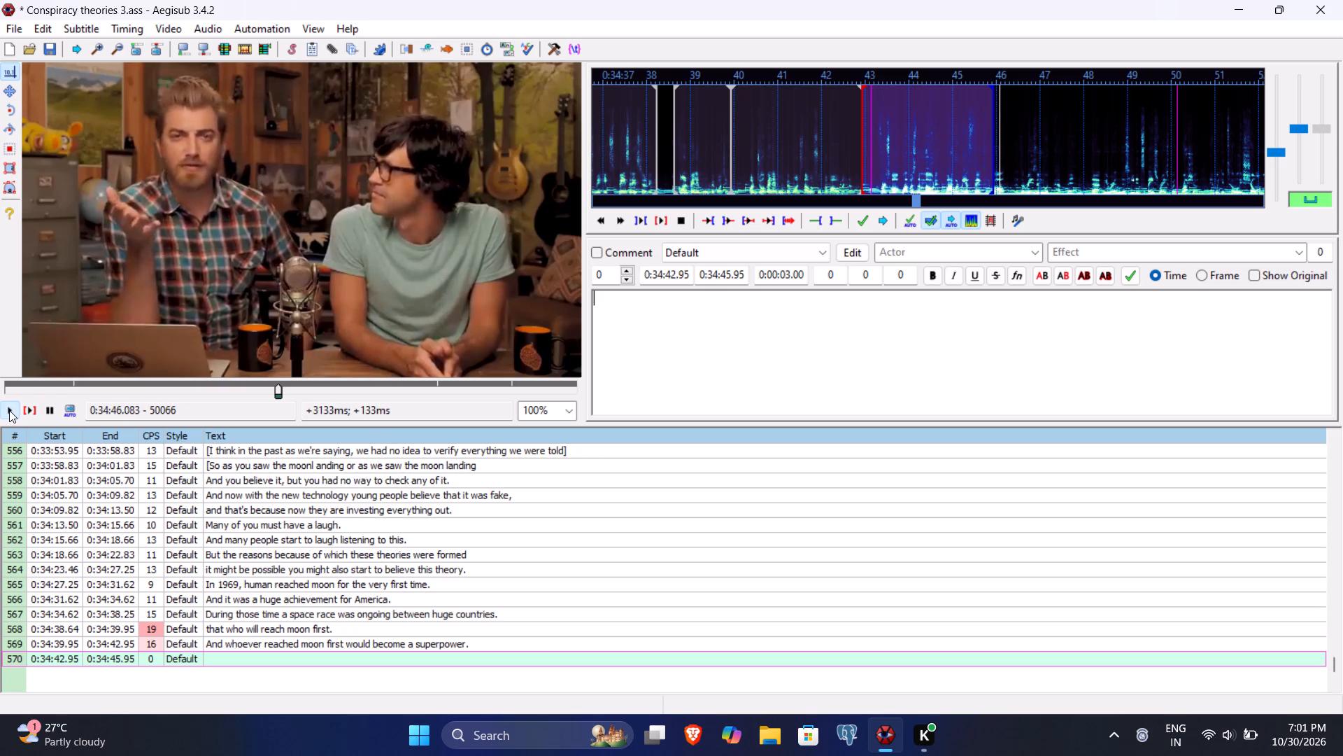
{"action": "double_click", "coordinate": [9, 410]}
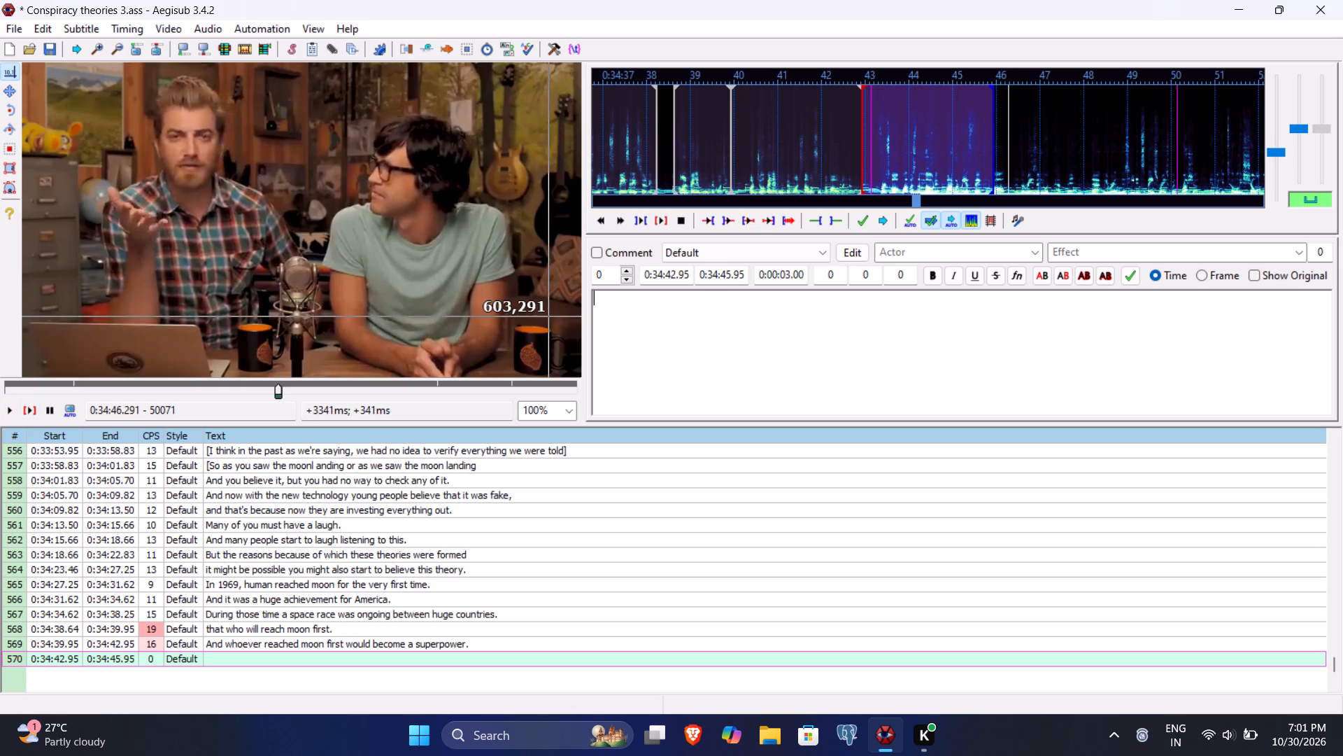
{"action": "left_click", "coordinate": [729, 276]}
{"action": "key", "text": "BackSpace"}
{"action": "key", "text": "6"}
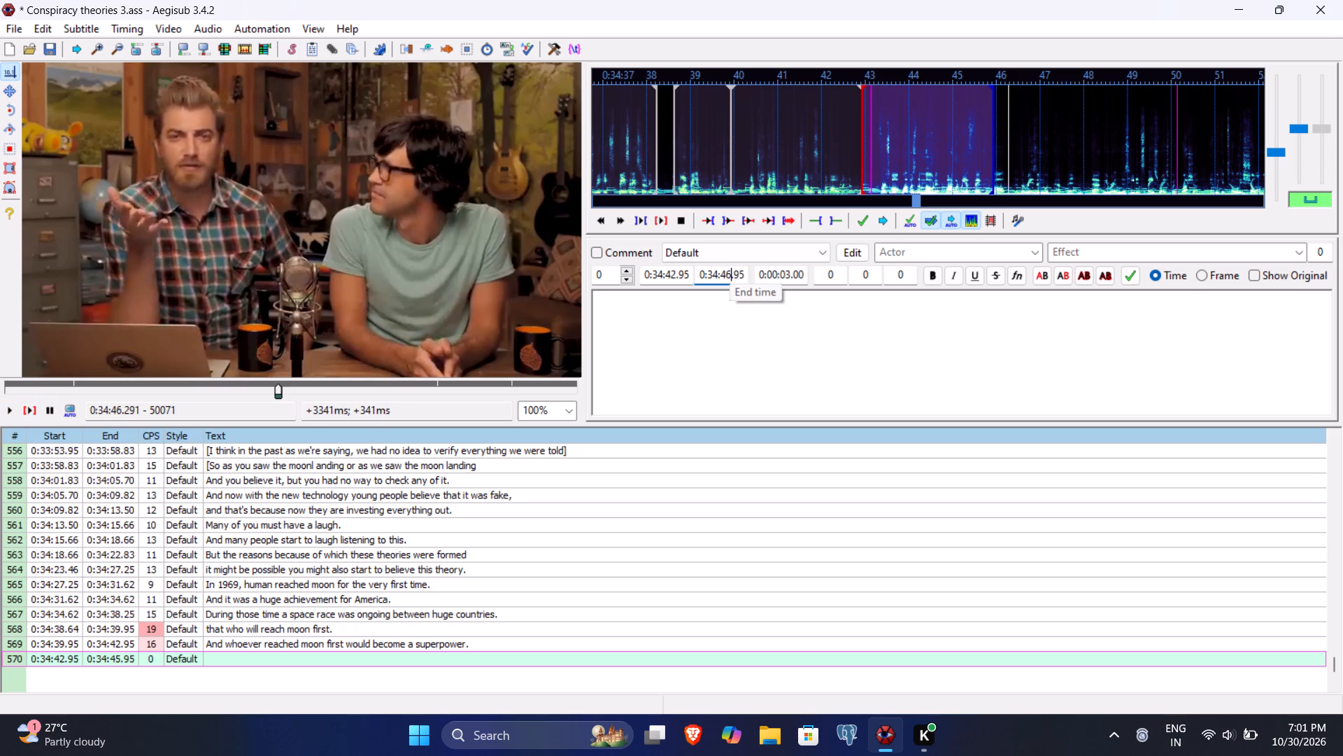
{"action": "type", "text": "29"}
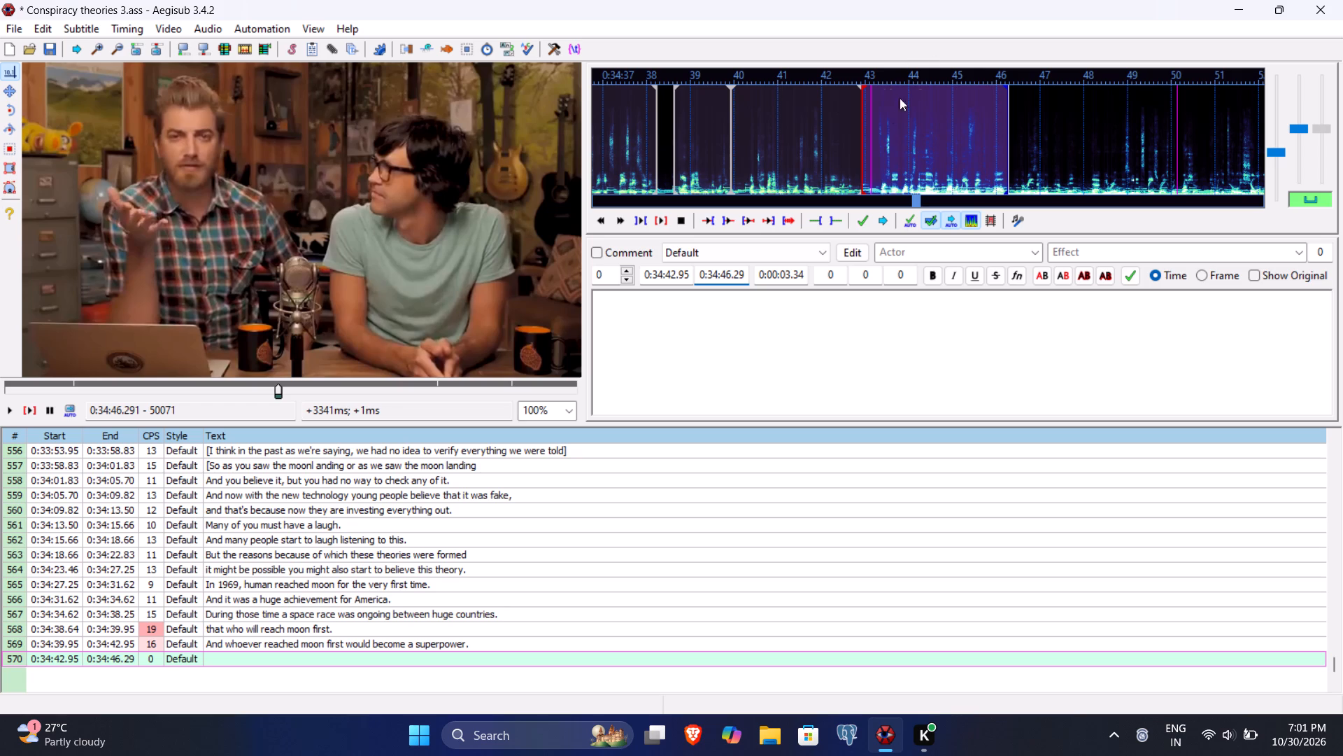
{"action": "left_click", "coordinate": [668, 265]}
{"action": "left_click", "coordinate": [669, 268]}
{"action": "type", "text": "334"}
Enter "First of all, what was the motive why would we fake it?" as line 570's text, replay the line and commit it.
{"action": "left_click", "coordinate": [656, 337]}
{"action": "type", "text": "First of all, what was the mo"}
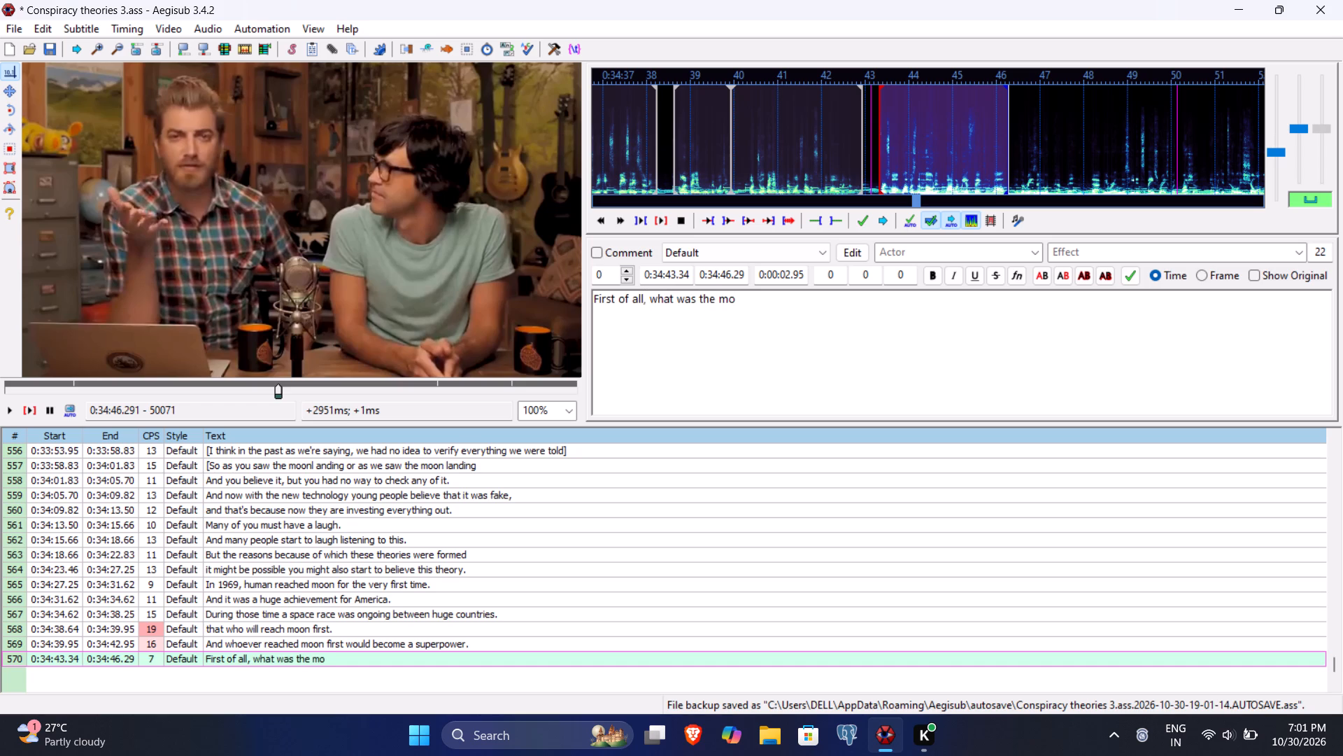
{"action": "type", "text": "tive"}
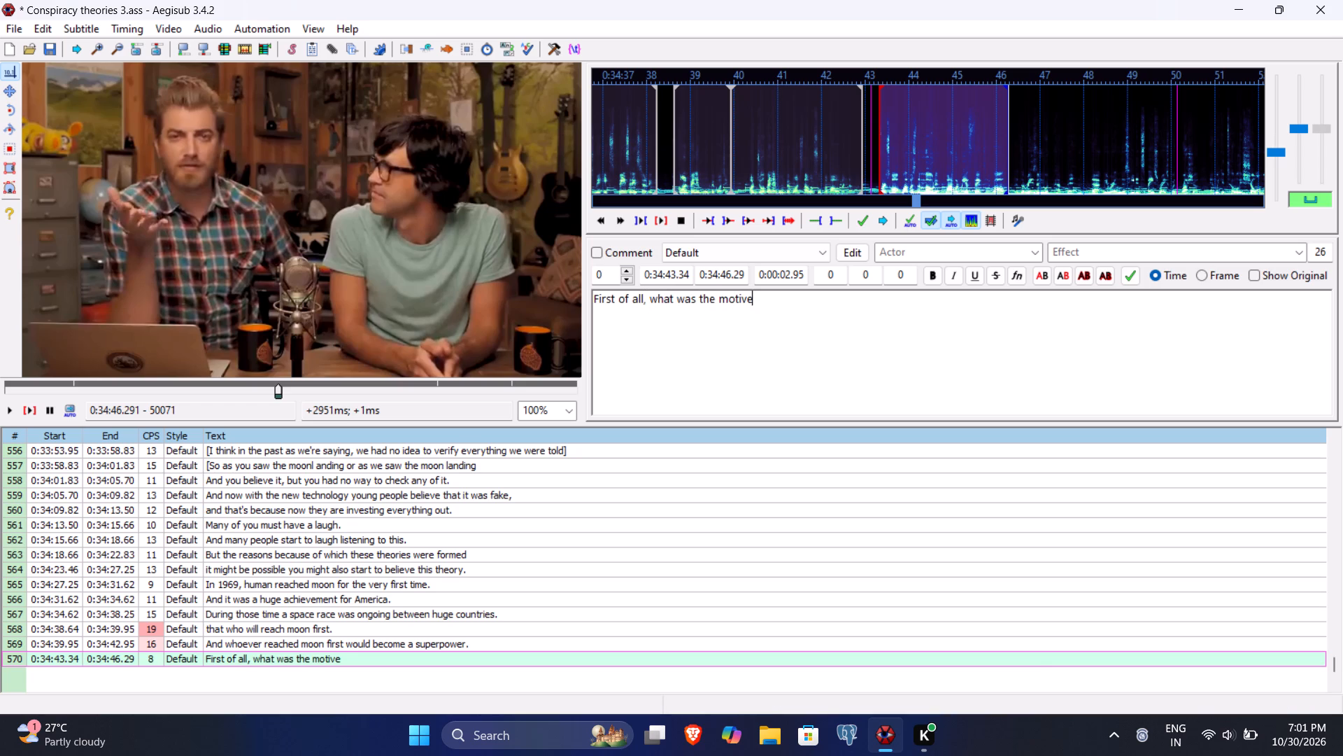
{"action": "key", "text": "space"}
{"action": "type", "text": "why would we fake it?"}
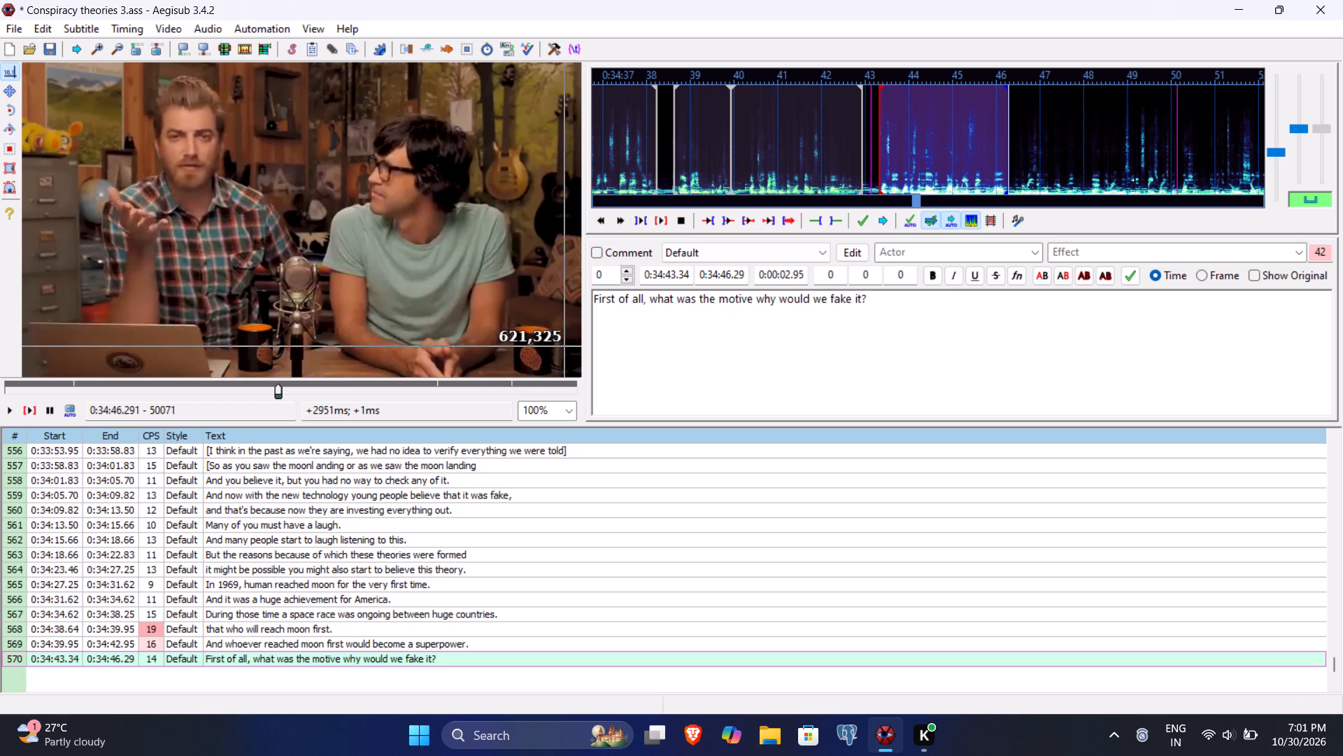
{"action": "left_click", "coordinate": [27, 405]}
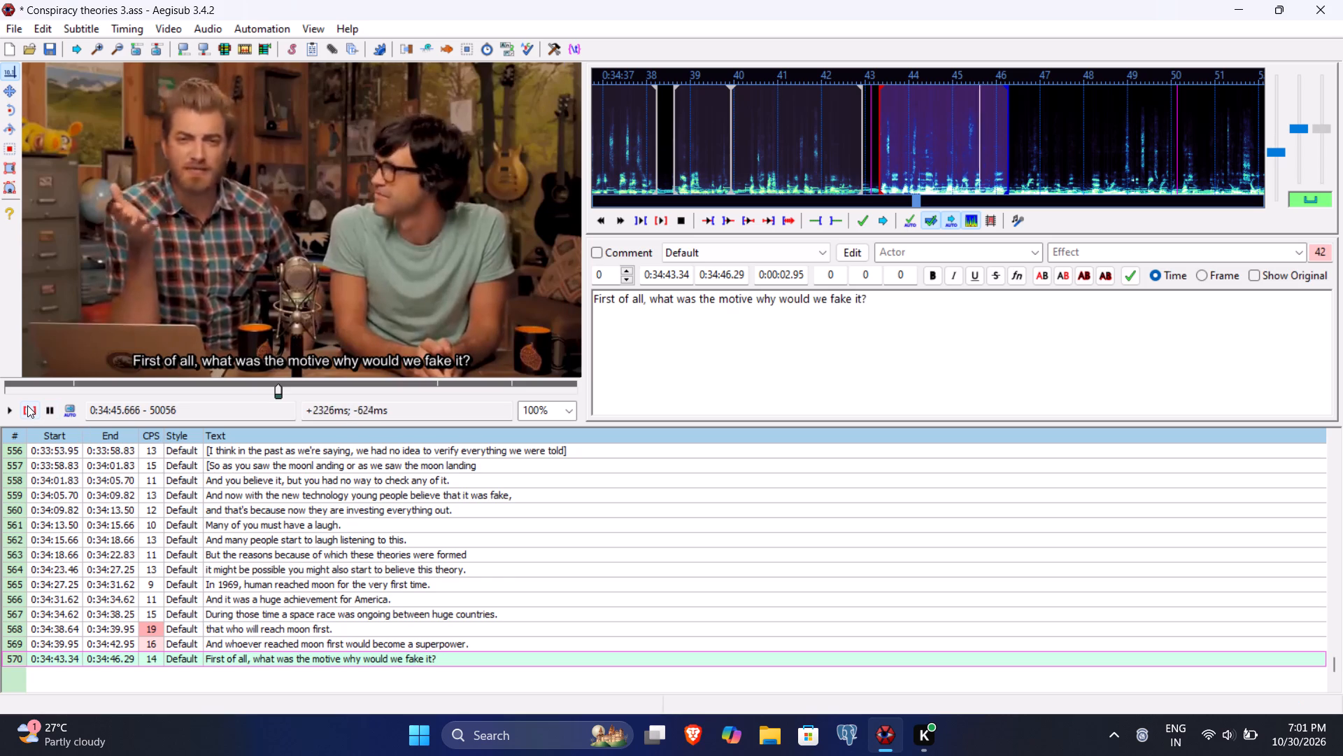
{"action": "key", "text": "Return"}
Play line 571 through to the end of the spoken phrase and set its end time to 0:34:50.79.
{"action": "left_click", "coordinate": [27, 405]}
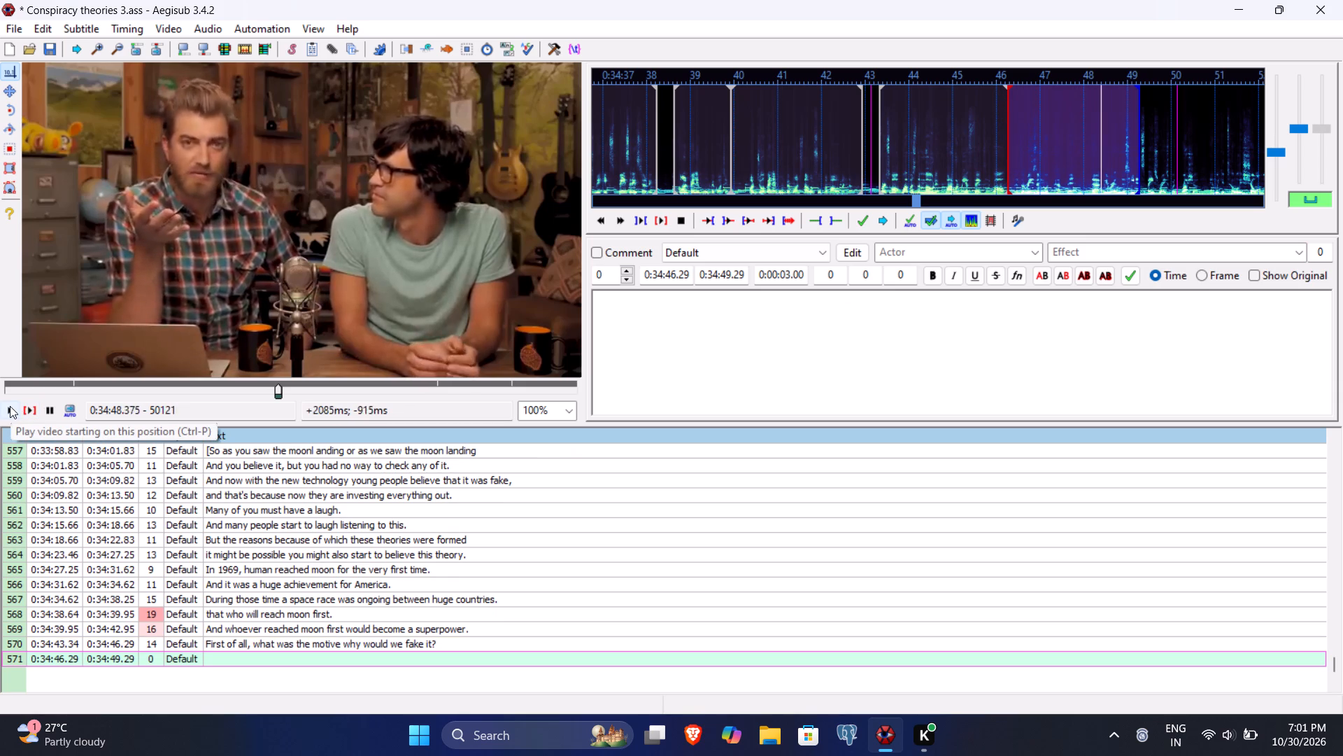
{"action": "left_click", "coordinate": [10, 406]}
{"action": "left_click", "coordinate": [10, 406]}
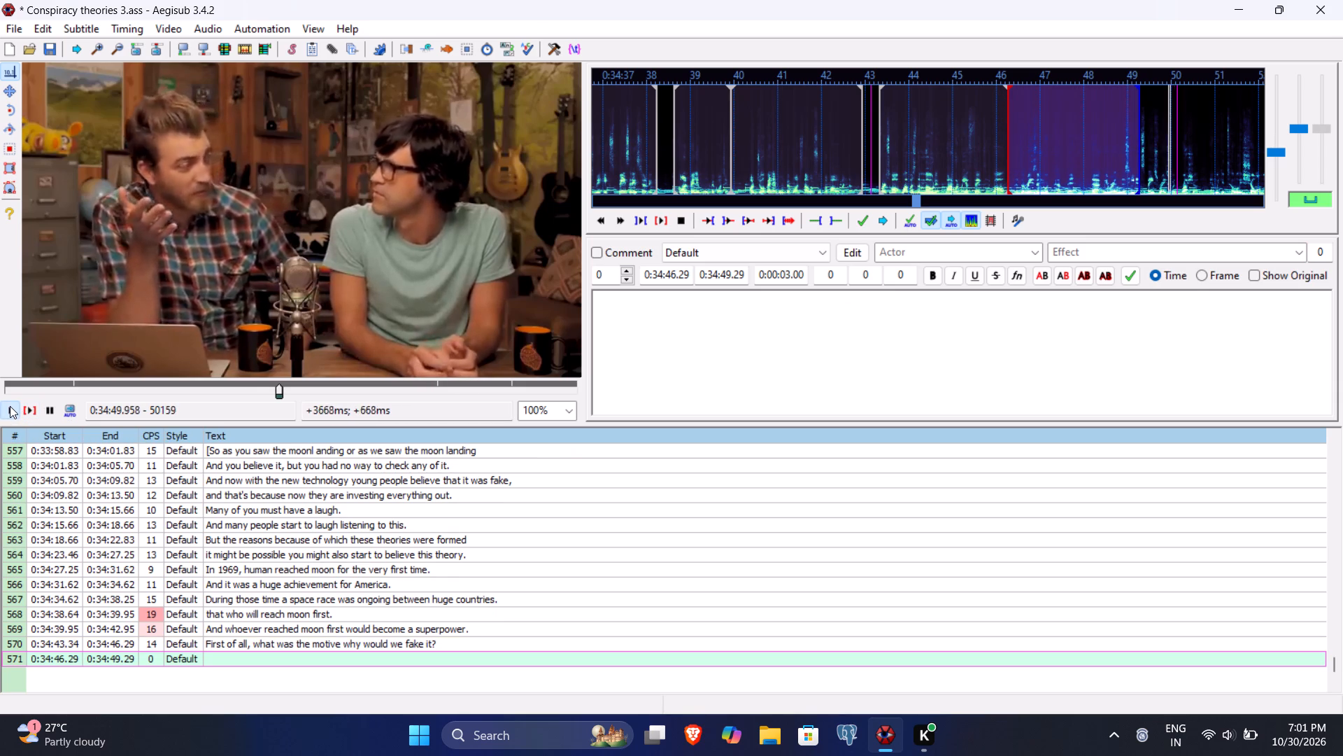
{"action": "left_click", "coordinate": [10, 406]}
{"action": "left_click", "coordinate": [10, 406]}
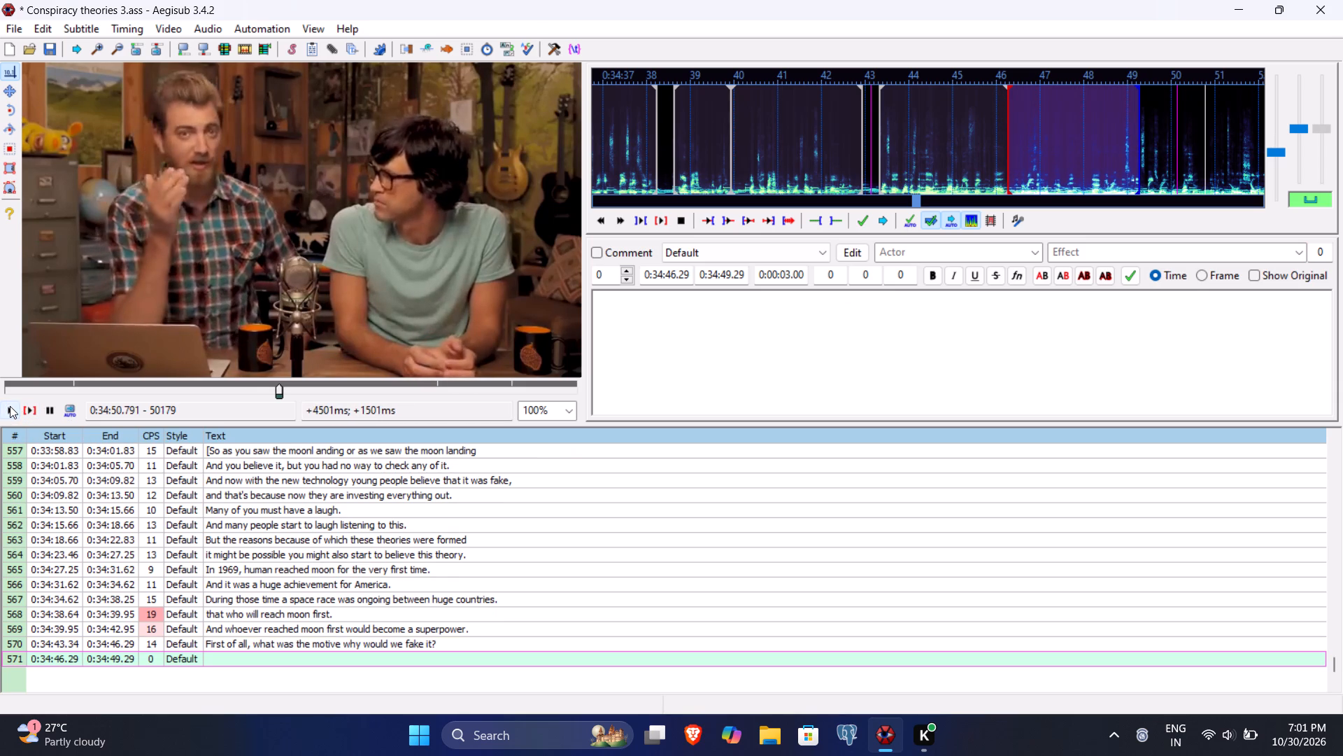
{"action": "left_click", "coordinate": [723, 274]}
{"action": "type", "text": "50"}
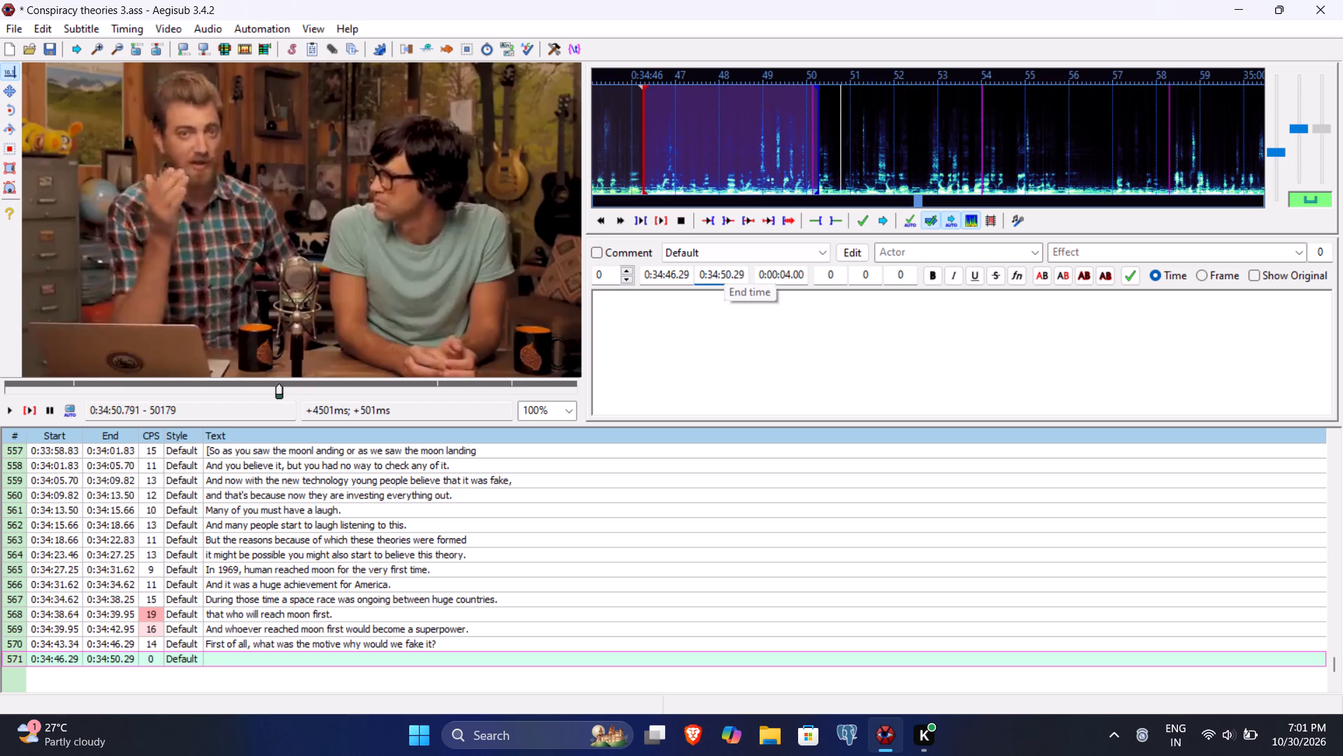
{"action": "type", "text": "79"}
Enter "[The reason could have been we were in a heated space race with Russia]" as line 571's text and commit it.
{"action": "left_click", "coordinate": [705, 321]}
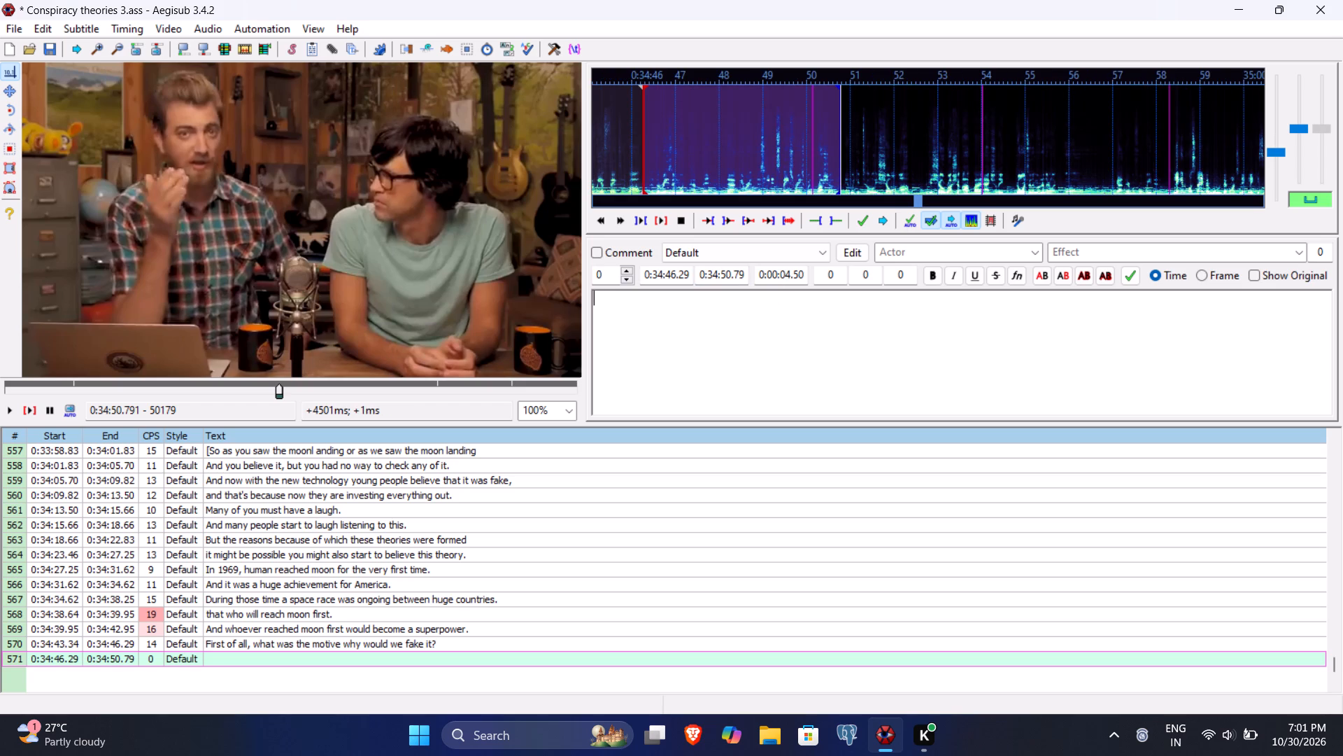
{"action": "type", "text": "[The reasi"}
{"action": "key", "text": "BackSpace"}
{"action": "type", "text": "on could have been we"}
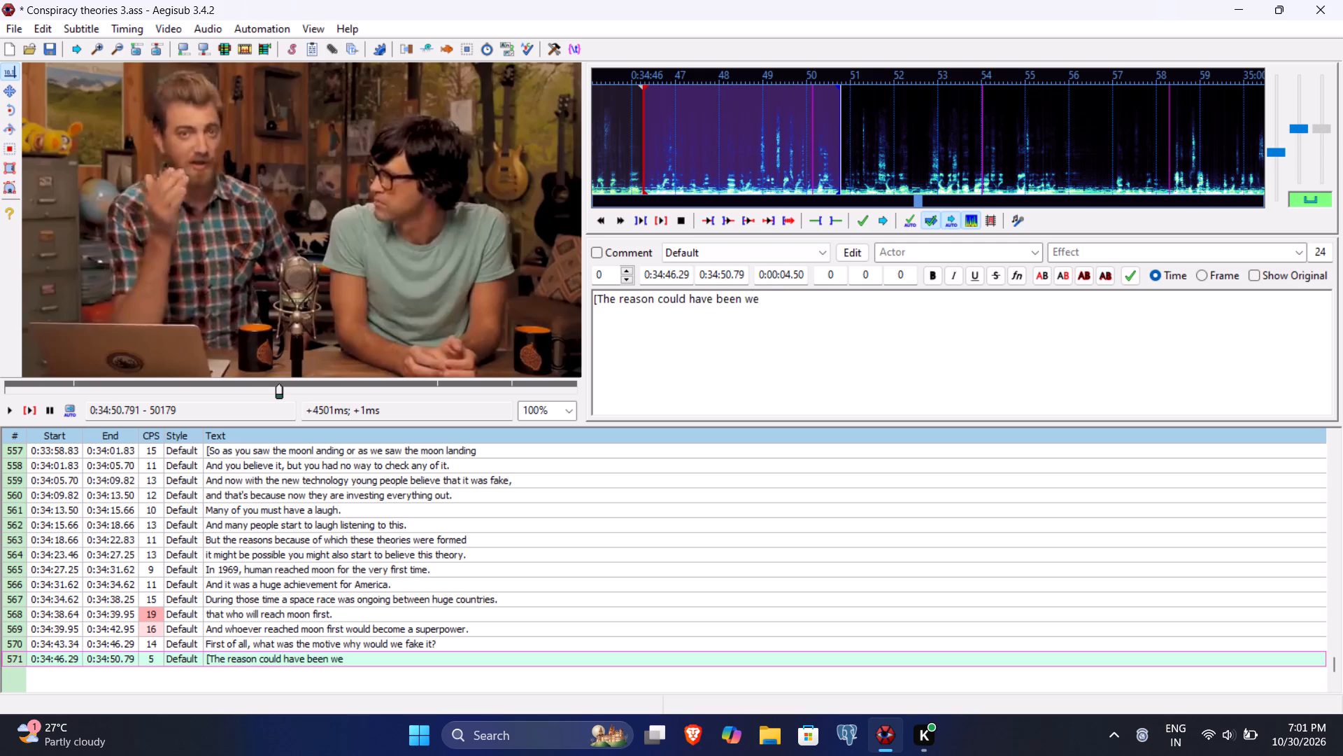
{"action": "key", "text": "space"}
{"action": "type", "text": "ew"}
{"action": "key", "text": "BackSpace"}
{"action": "key", "text": "BackSpace"}
{"action": "type", "text": "were in"}
{"action": "key", "text": "space"}
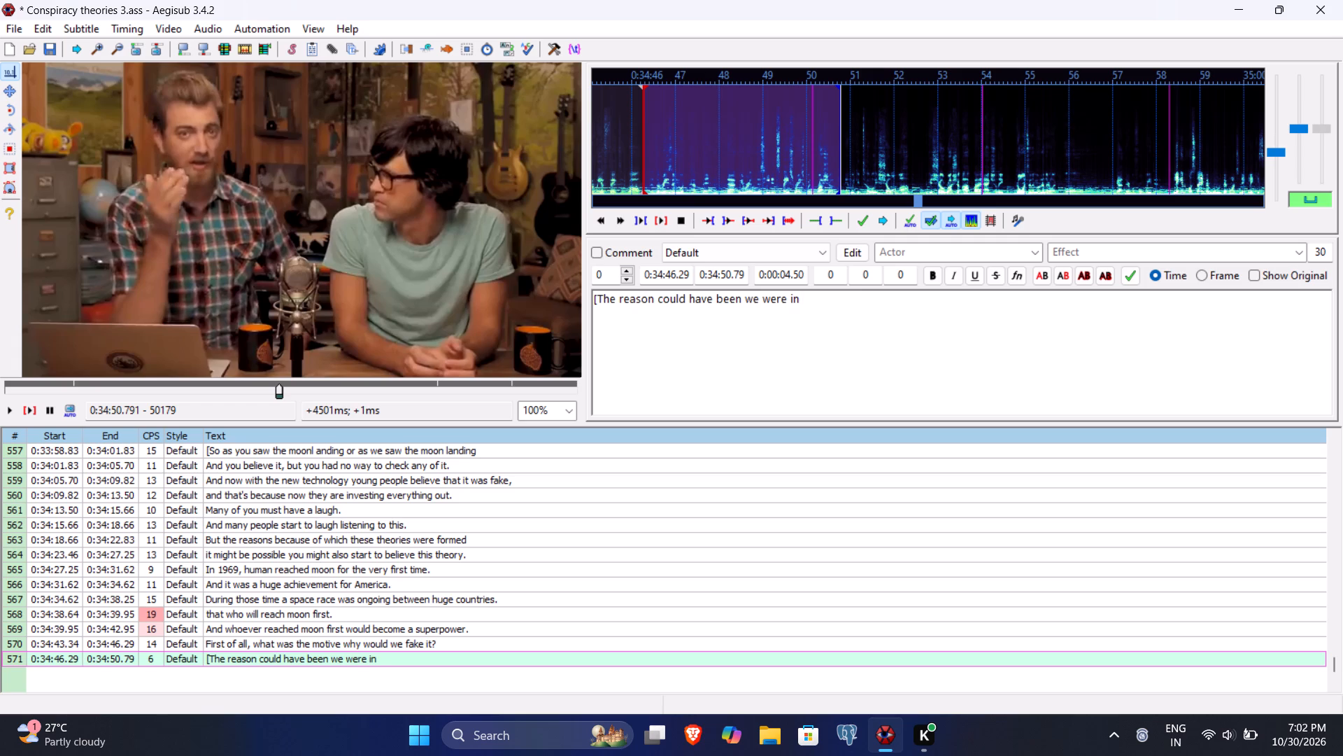
{"action": "type", "text": "a he"}
{"action": "type", "text": "ated space race with Russia"}
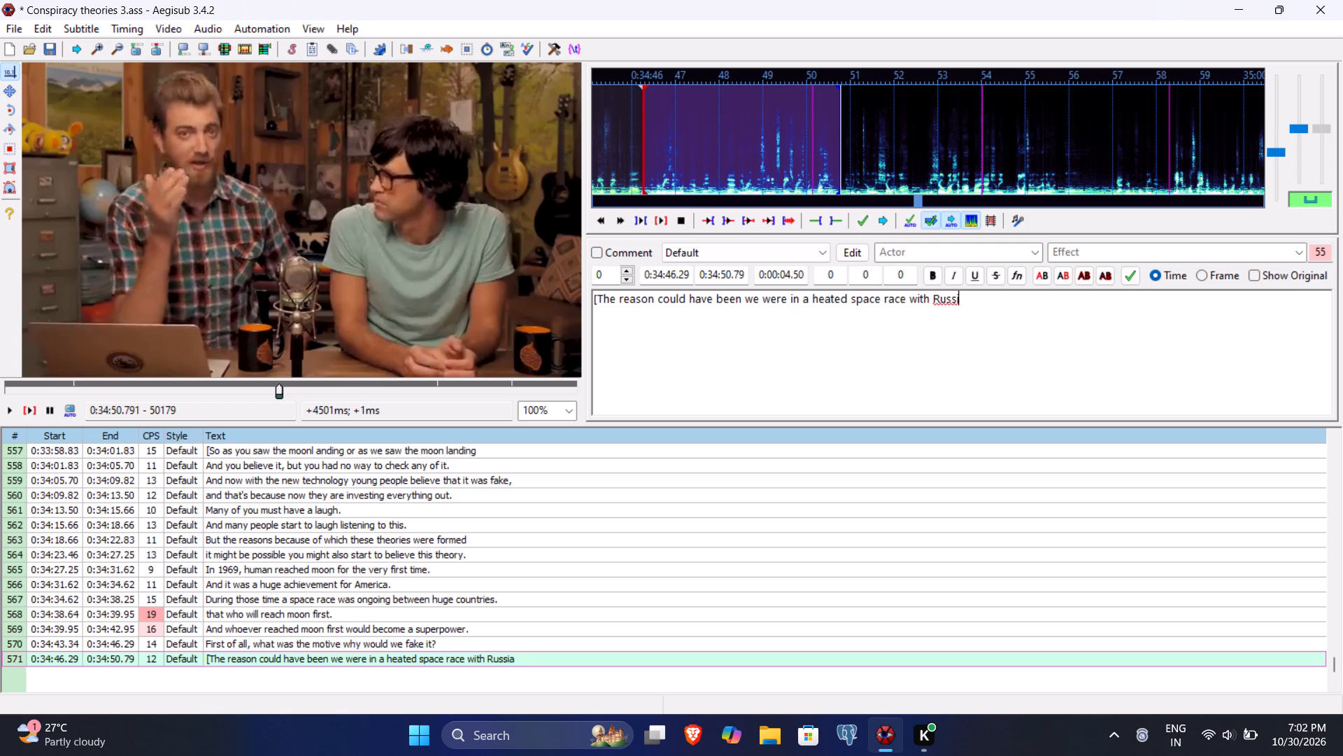
{"action": "key", "text": "bracketright"}
{"action": "key", "text": "Return"}
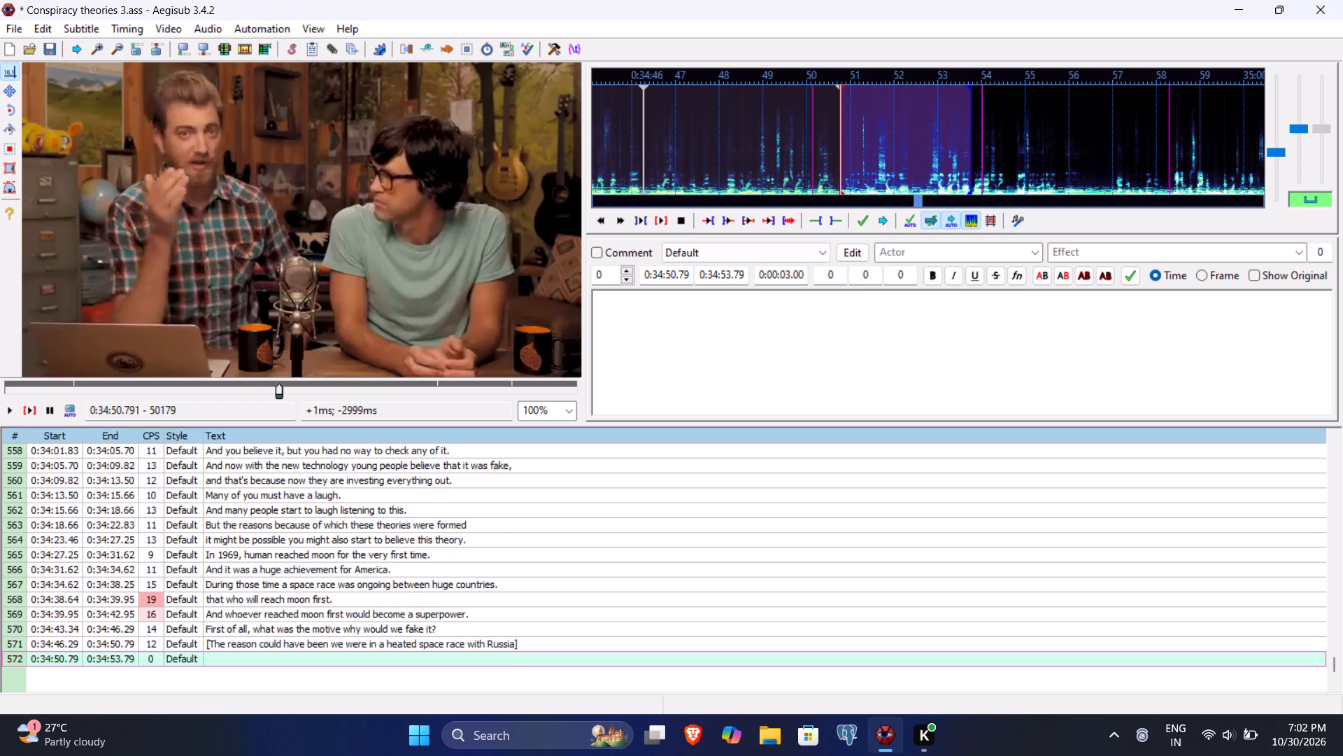
Play line 572, transcribe it as "[And we could totally show them off, we could show Russia off]" and commit it.
{"action": "left_click", "coordinate": [28, 408]}
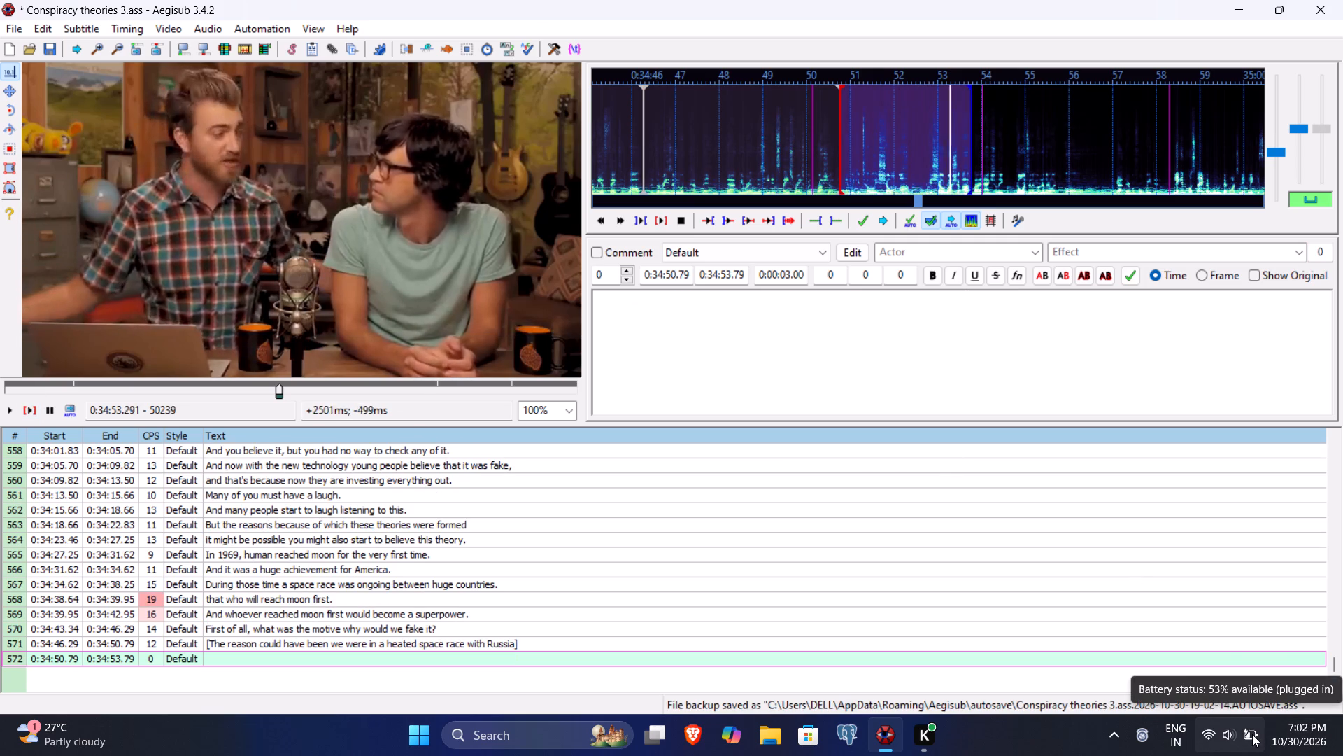
{"action": "key", "text": "a"}
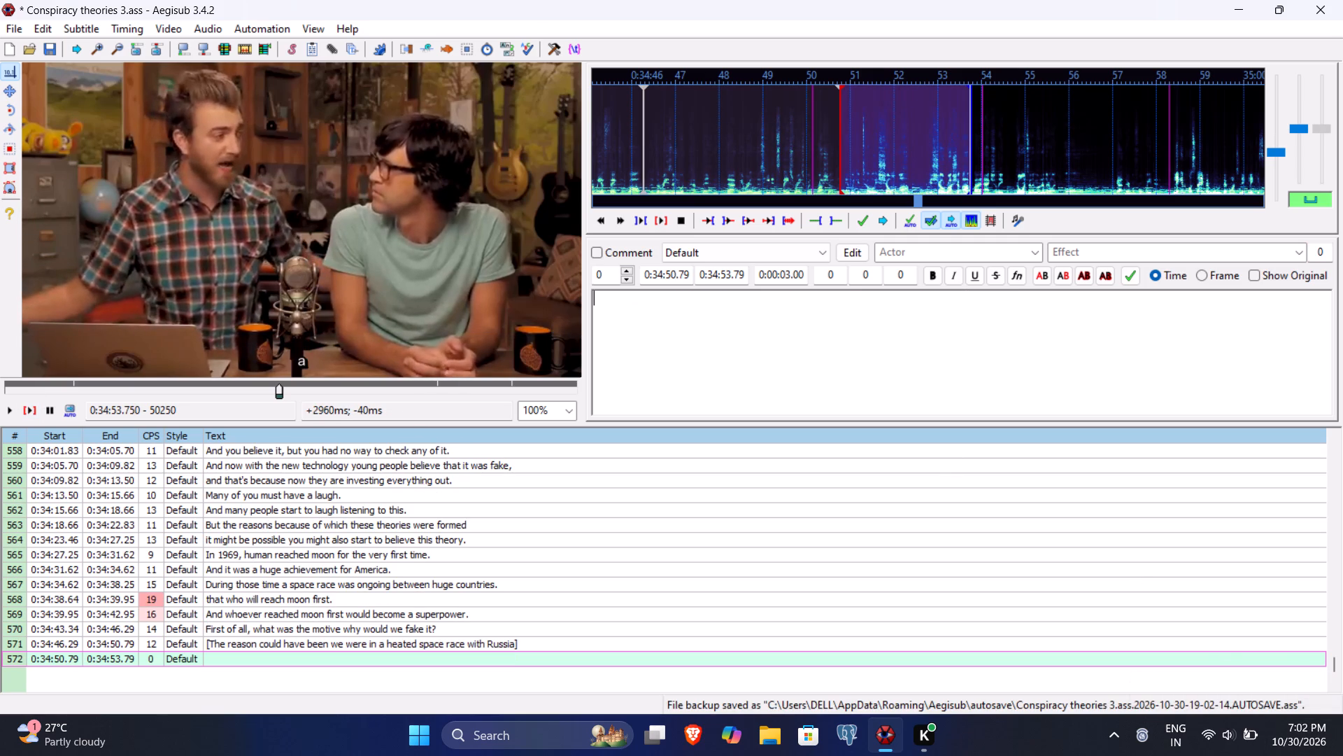
{"action": "key", "text": "BackSpace"}
{"action": "type", "text": "[And we could toll"}
{"action": "key", "text": "BackSpace"}
{"action": "key", "text": "BackSpace"}
{"action": "type", "text": "tally show"}
{"action": "key", "text": "space"}
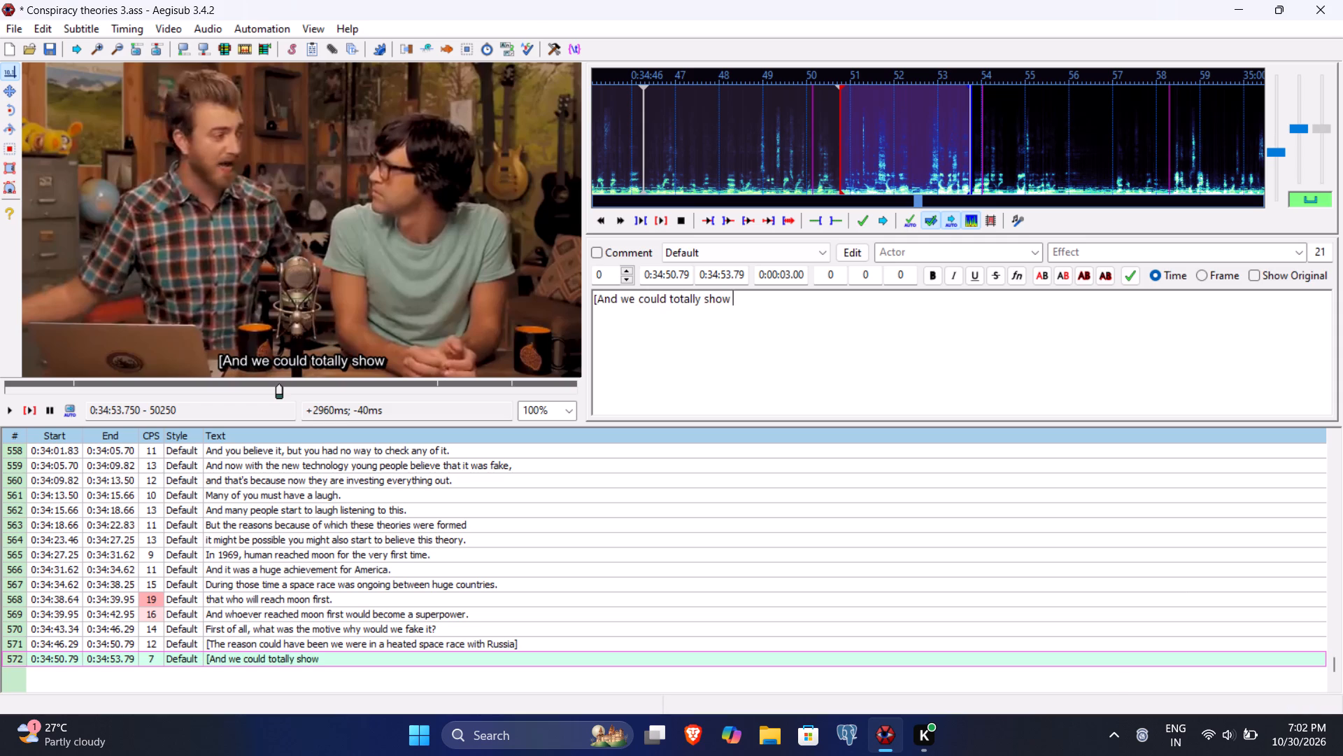
{"action": "type", "text": "them"}
{"action": "key", "text": "space"}
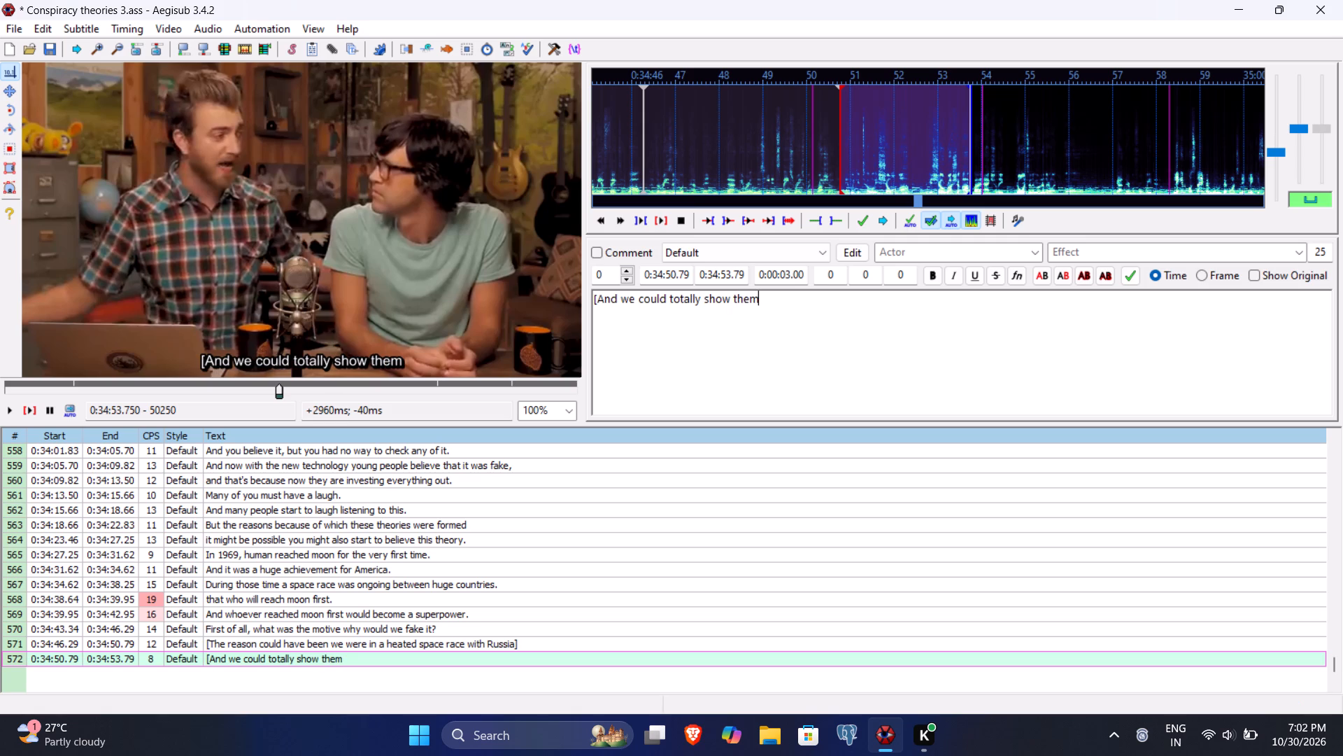
{"action": "type", "text": "off, we could show"}
{"action": "key", "text": "space"}
{"action": "type", "text": "Russia"}
{"action": "key", "text": "space"}
{"action": "type", "text": "off]"}
{"action": "key", "text": "Return"}
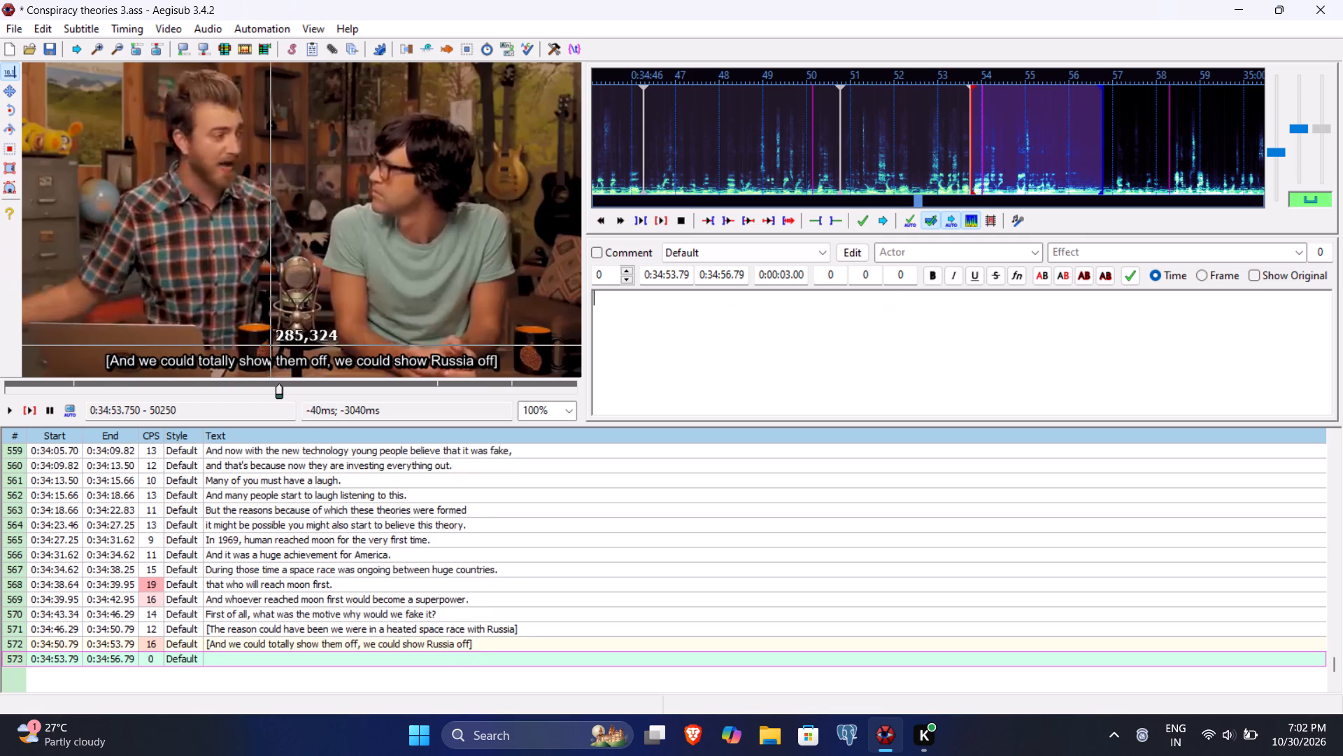
Play line 573, transcribe it as "[By actually going to the moon and like oooh]" and commit it.
{"action": "left_click", "coordinate": [25, 407]}
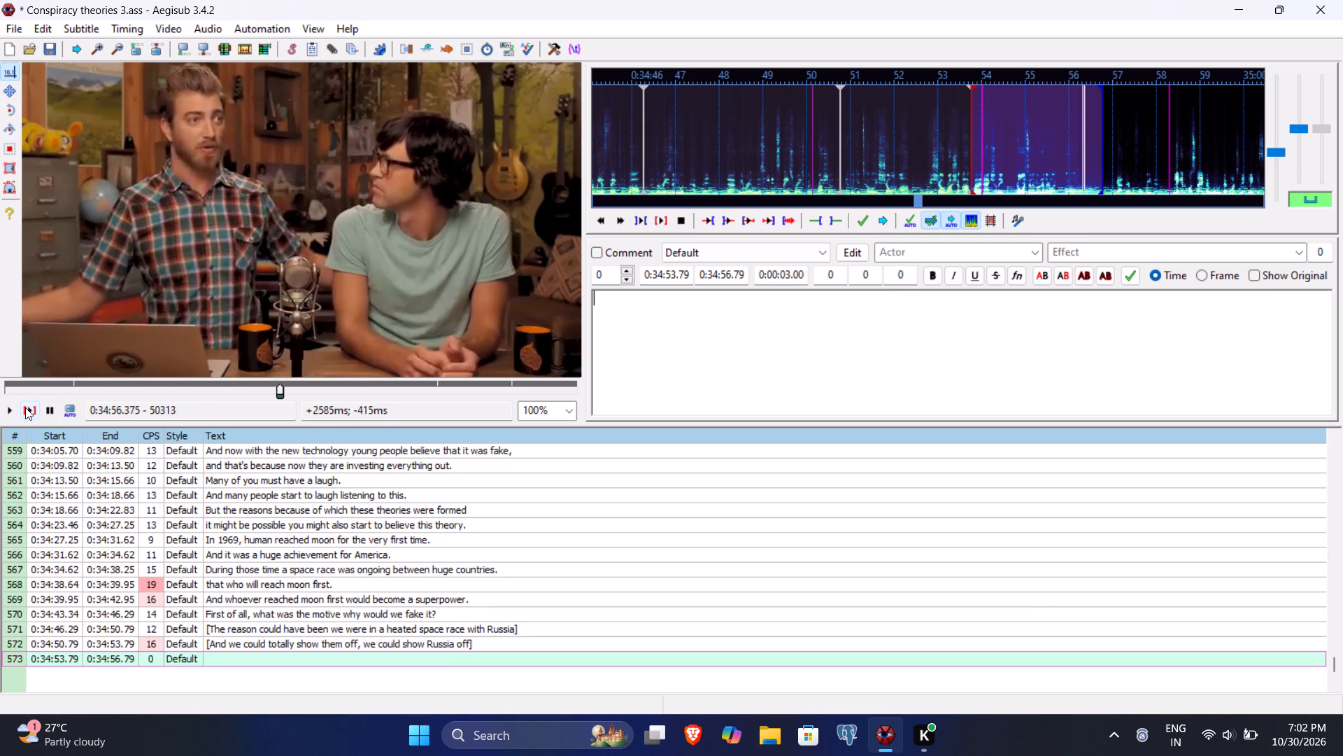
{"action": "key", "text": "bracketright"}
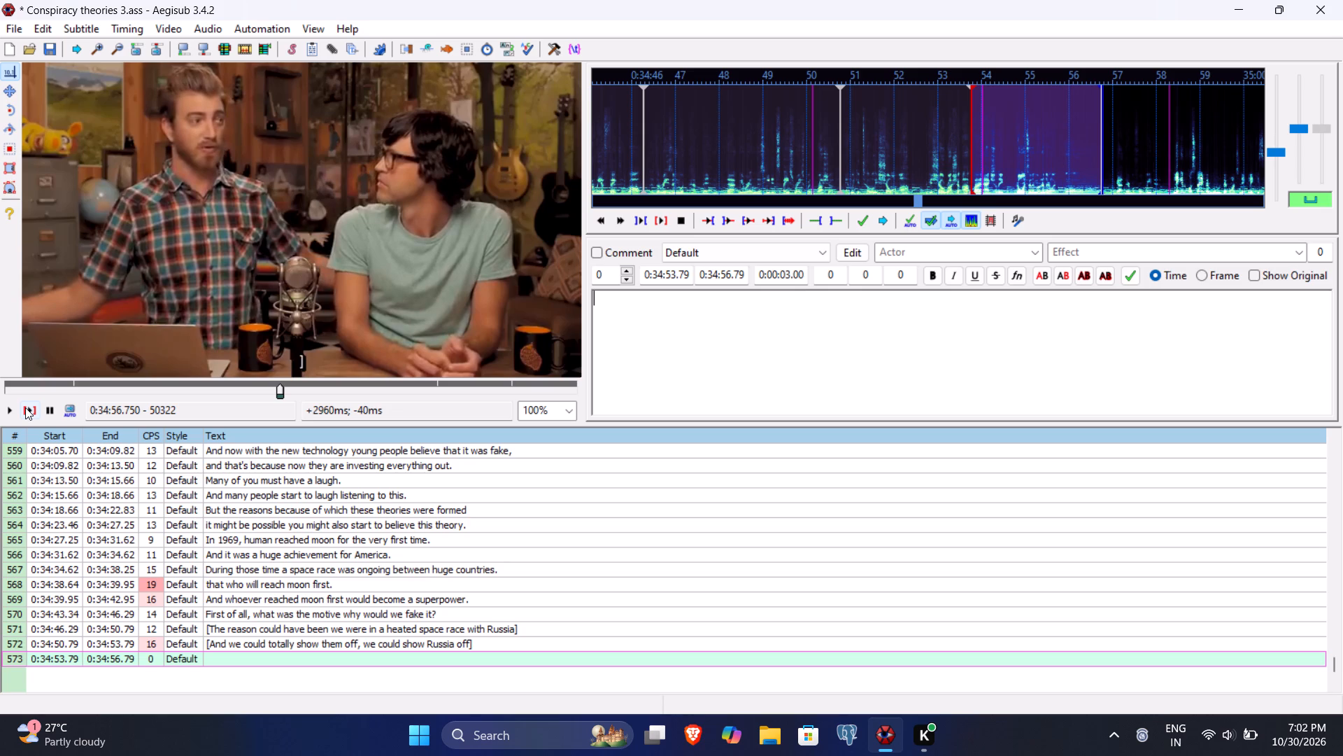
{"action": "key", "text": "BackSpace"}
{"action": "type", "text": "[By actually going to the moon and like ooo"}
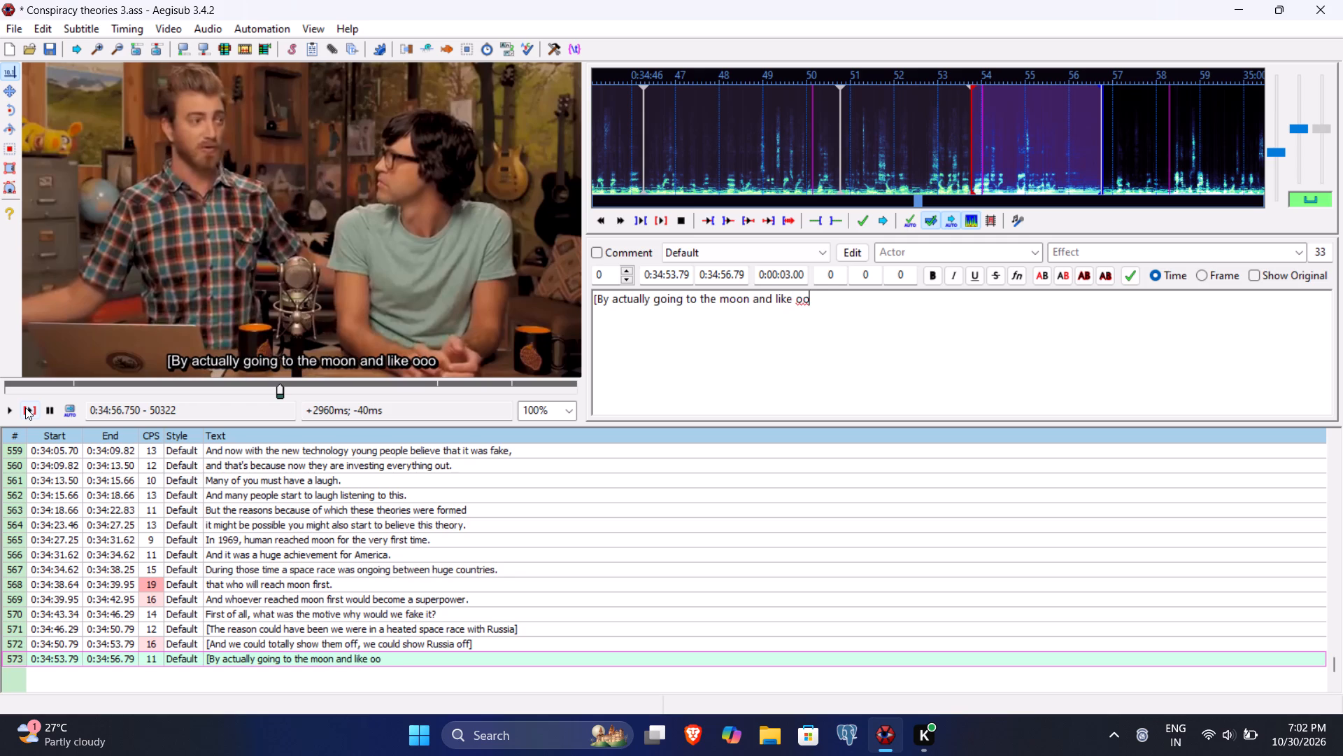
{"action": "type", "text": "h]"}
{"action": "key", "text": "Return"}
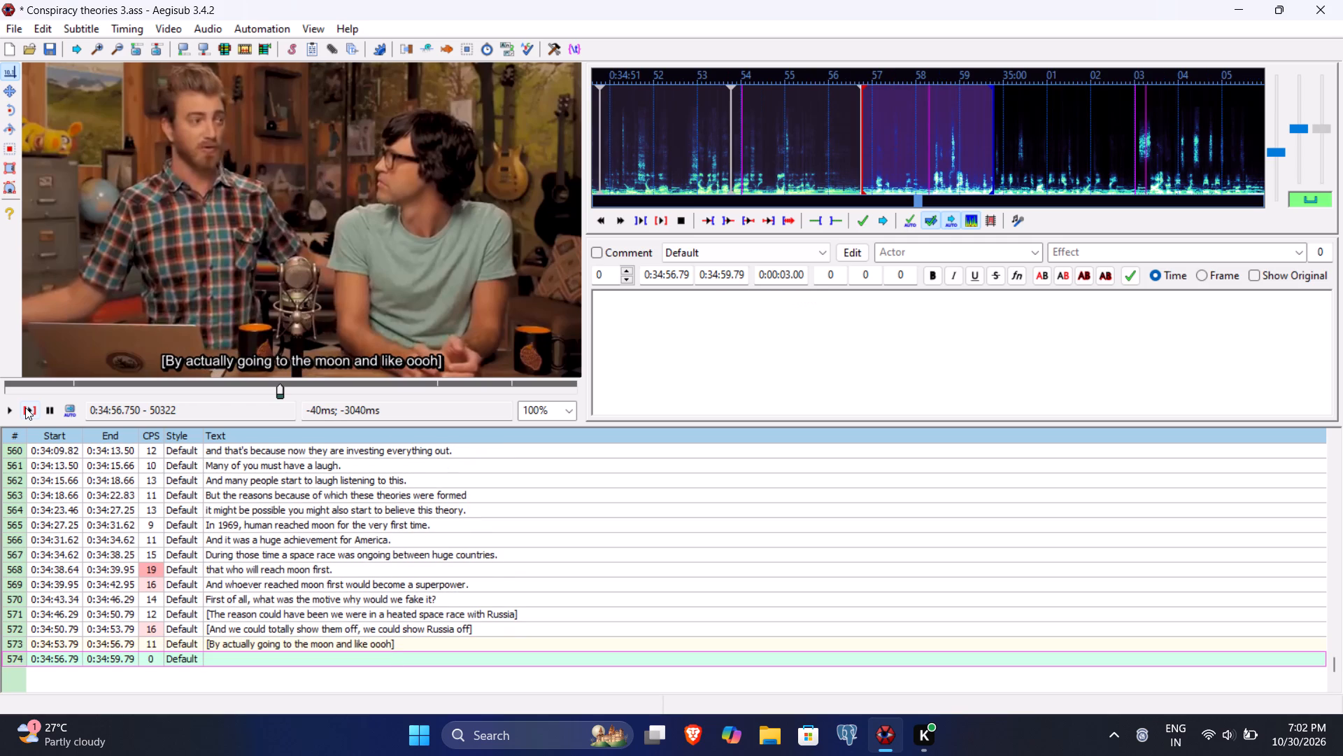
Play line 574 to the end of the phrase, set its end to 0:34:58.16 and start to 0:34:57.02, and replay it.
{"action": "left_click", "coordinate": [25, 407]}
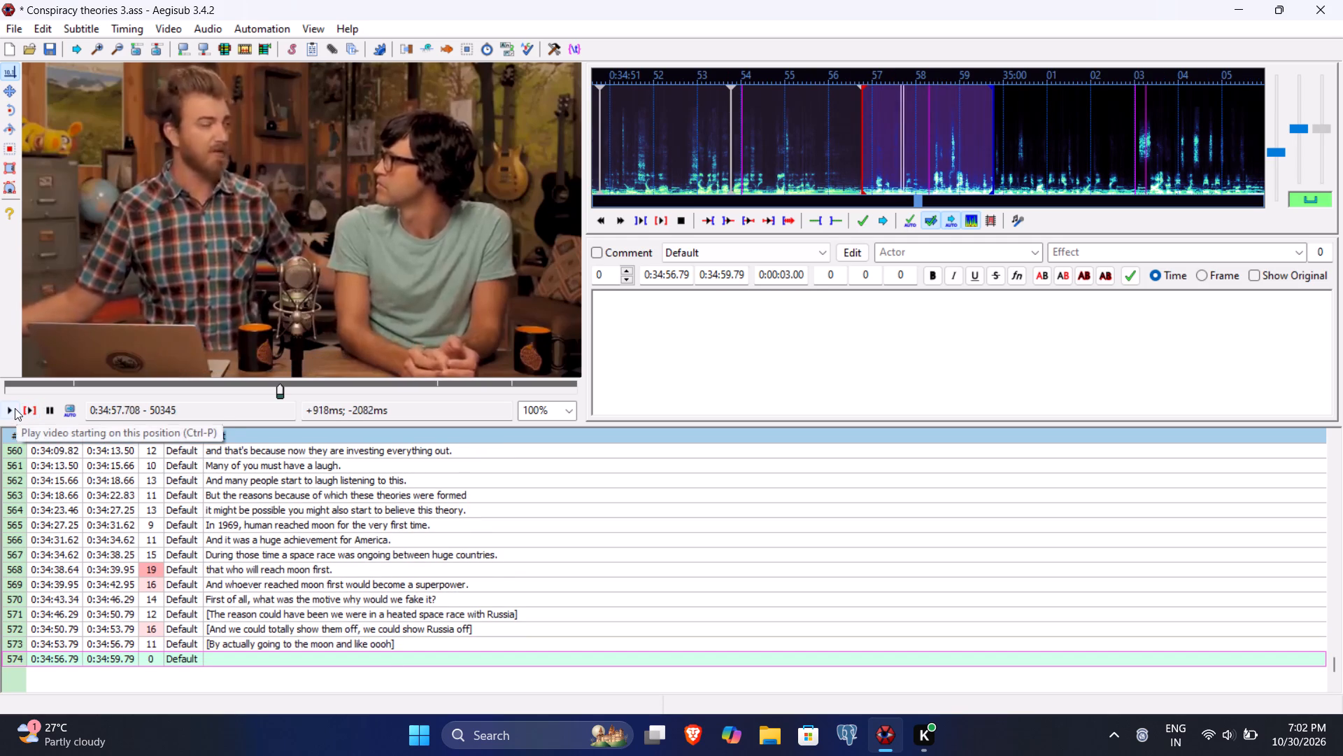
{"action": "left_click", "coordinate": [15, 408]}
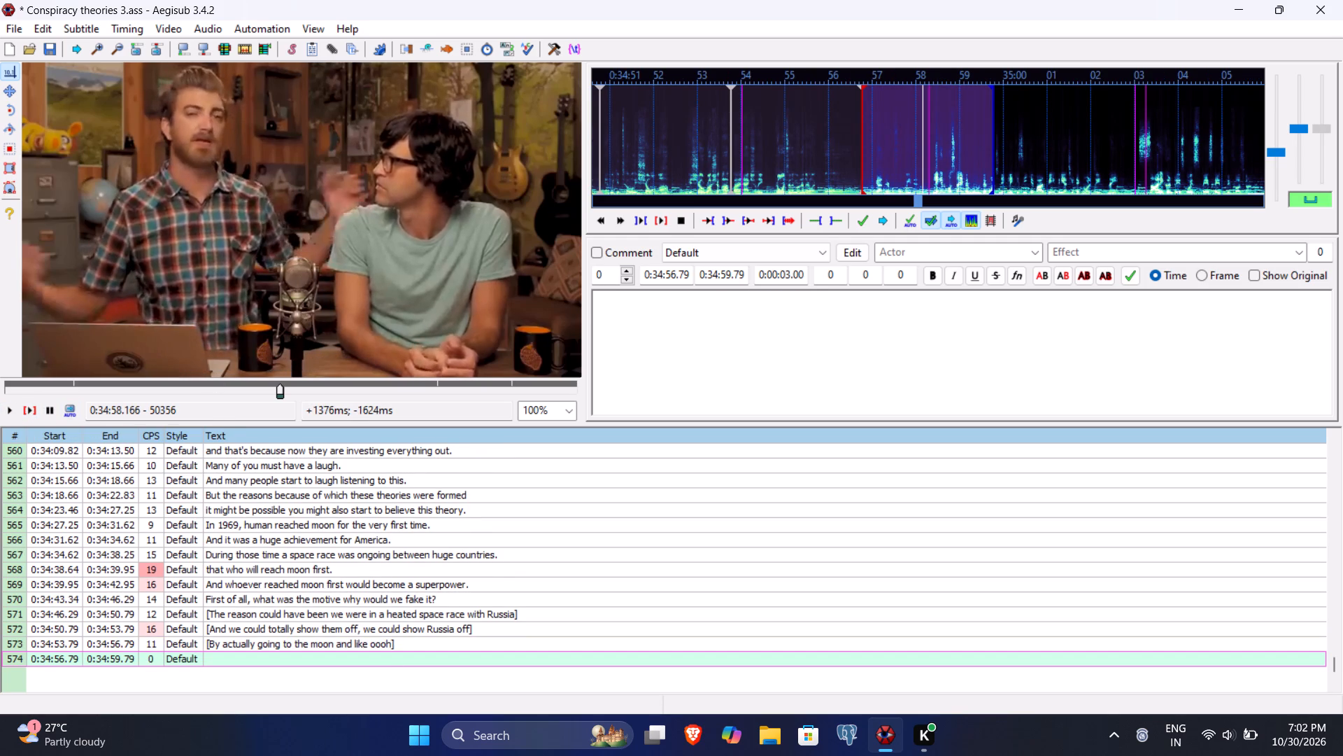
{"action": "left_click", "coordinate": [730, 270]}
{"action": "key", "text": "BackSpace"}
{"action": "key", "text": "8"}
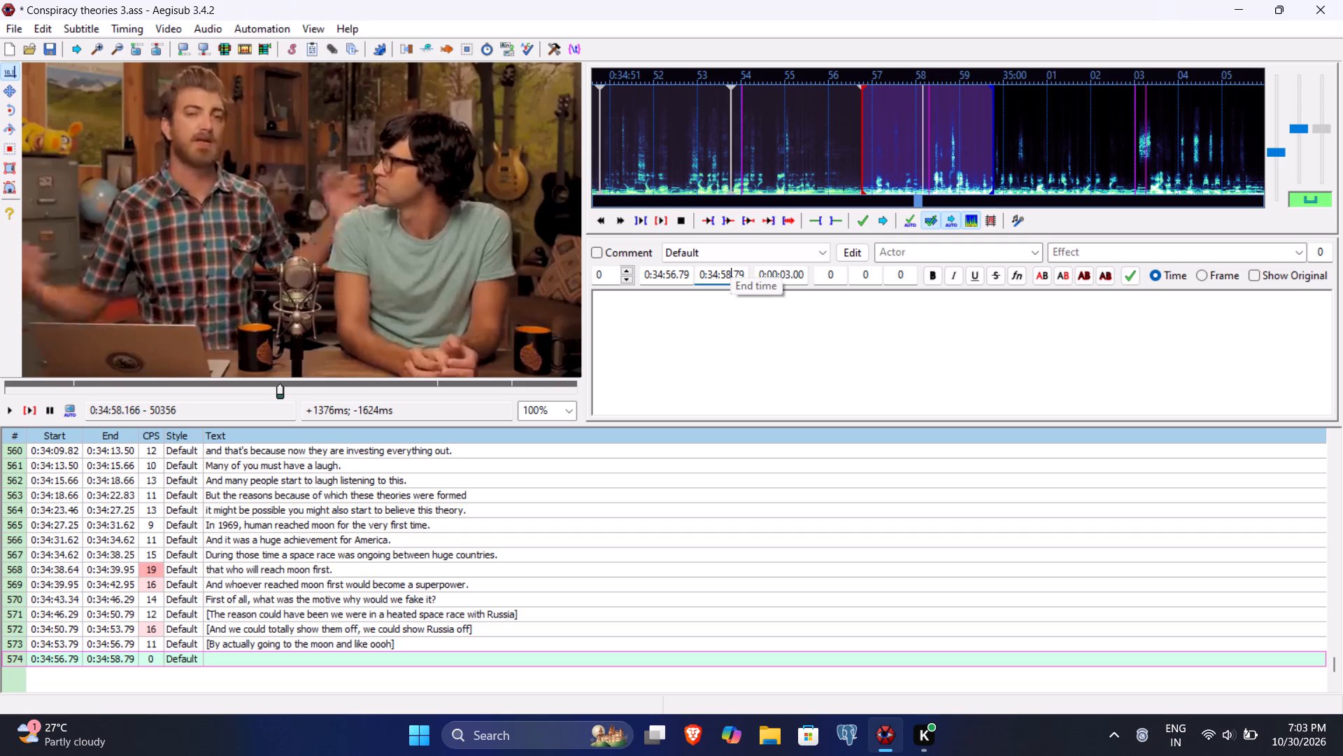
{"action": "type", "text": "16"}
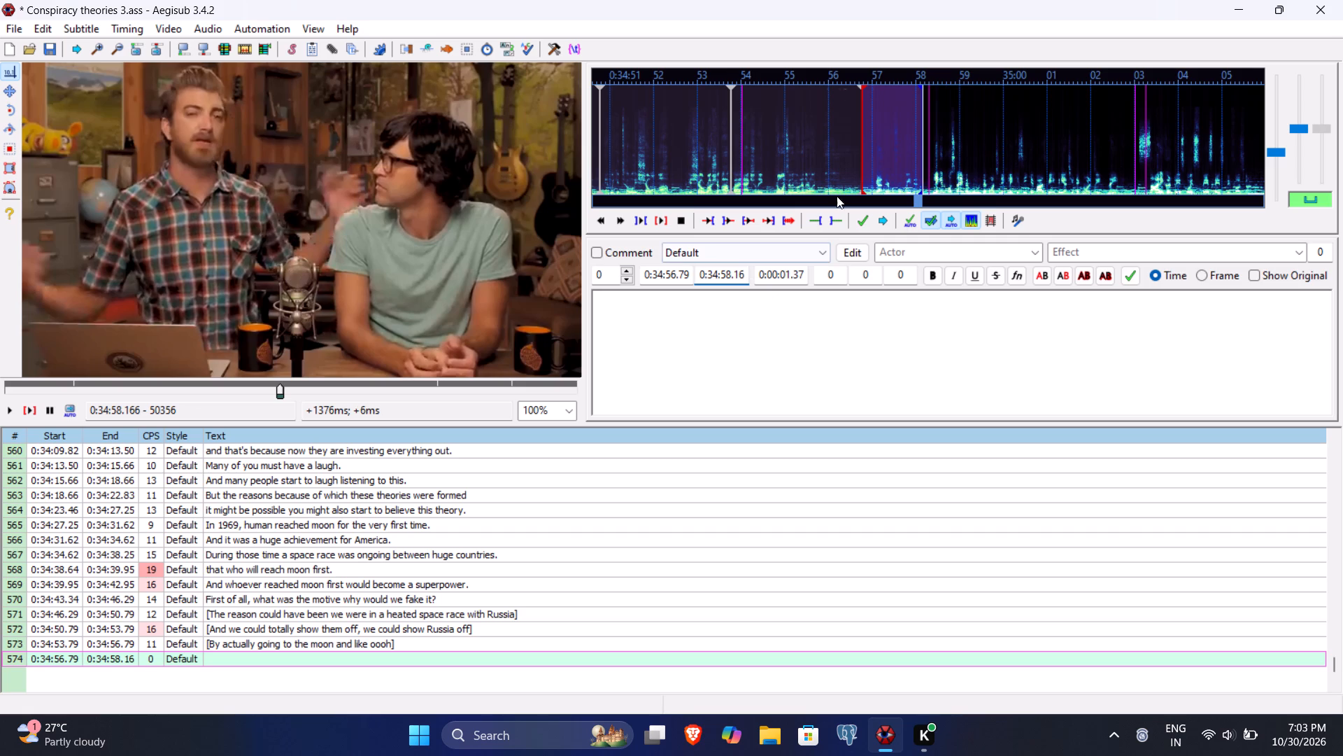
{"action": "left_click", "coordinate": [669, 278]}
{"action": "type", "text": "70"}
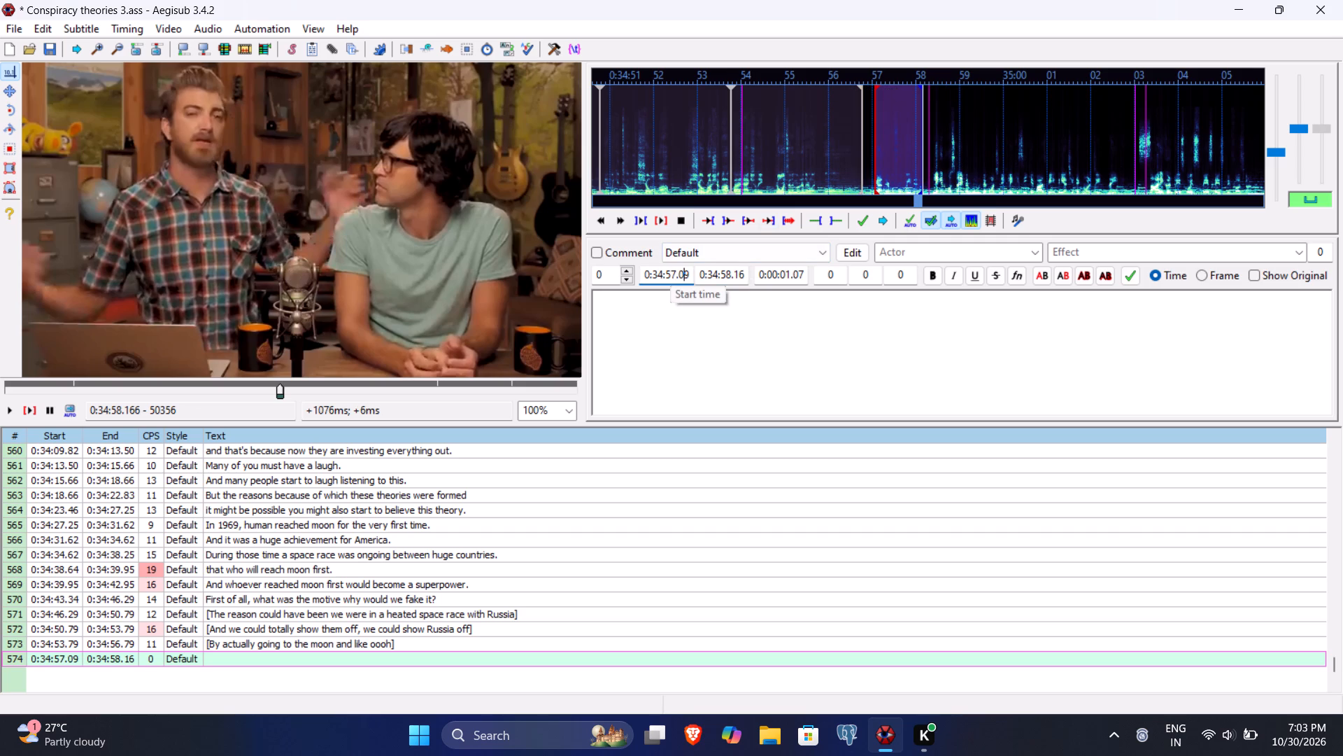
{"action": "key", "text": "2"}
{"action": "left_click", "coordinate": [29, 409]}
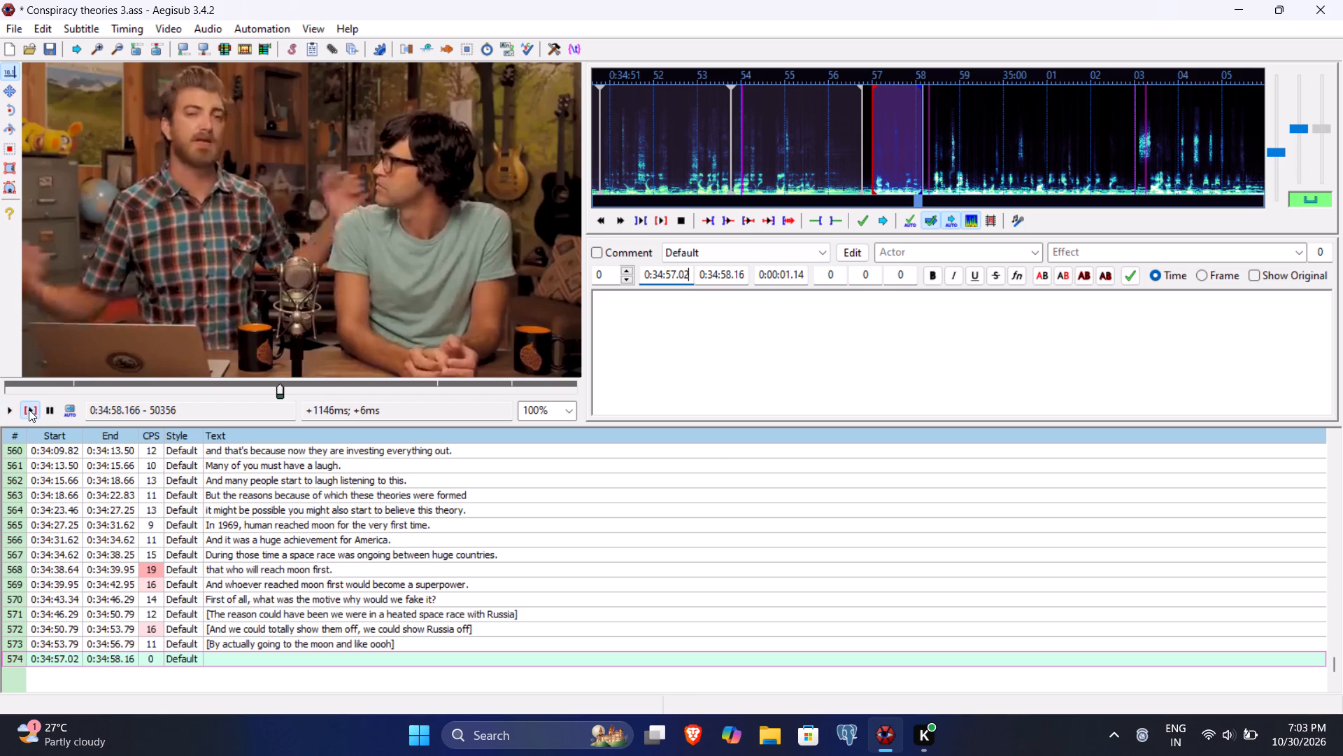
Enter "[They got there before we did]" as line 574's text and commit it.
{"action": "left_click", "coordinate": [706, 374]}
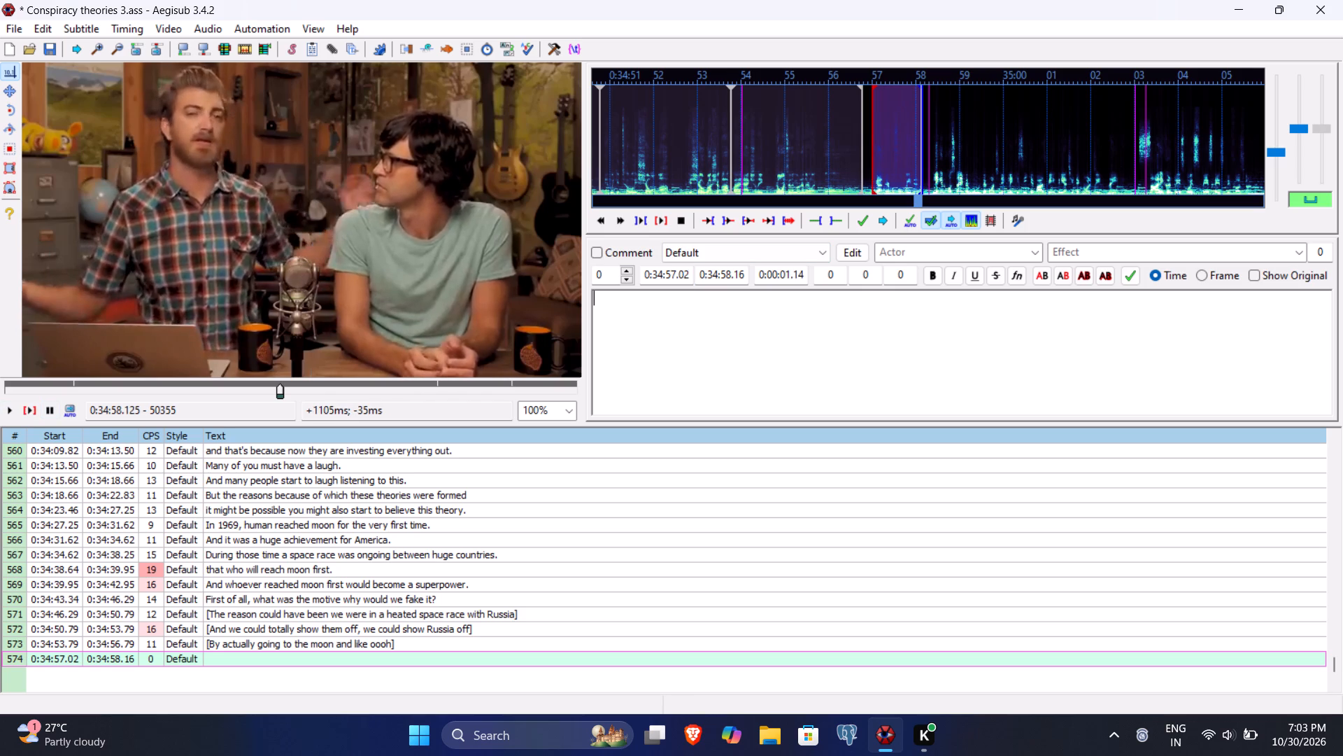
{"action": "type", "text": "They got there before we did"}
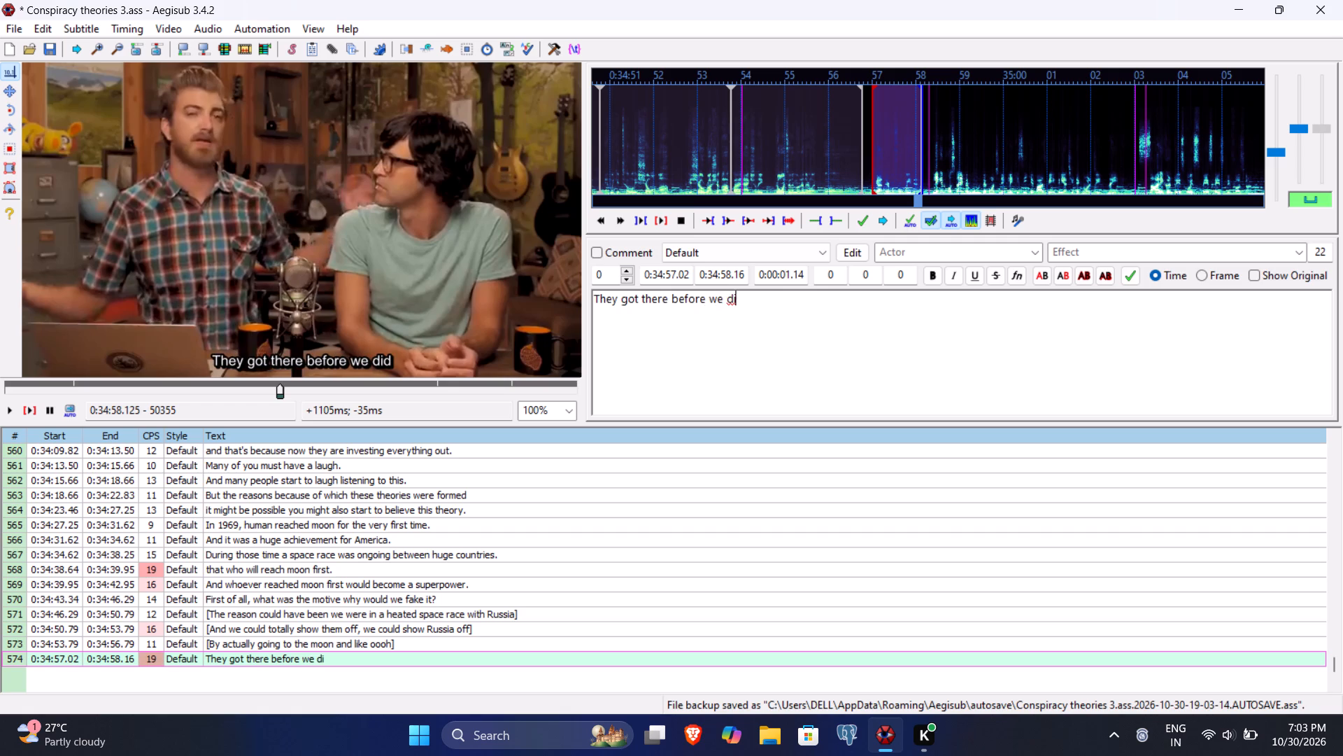
{"action": "key", "text": "bracketright"}
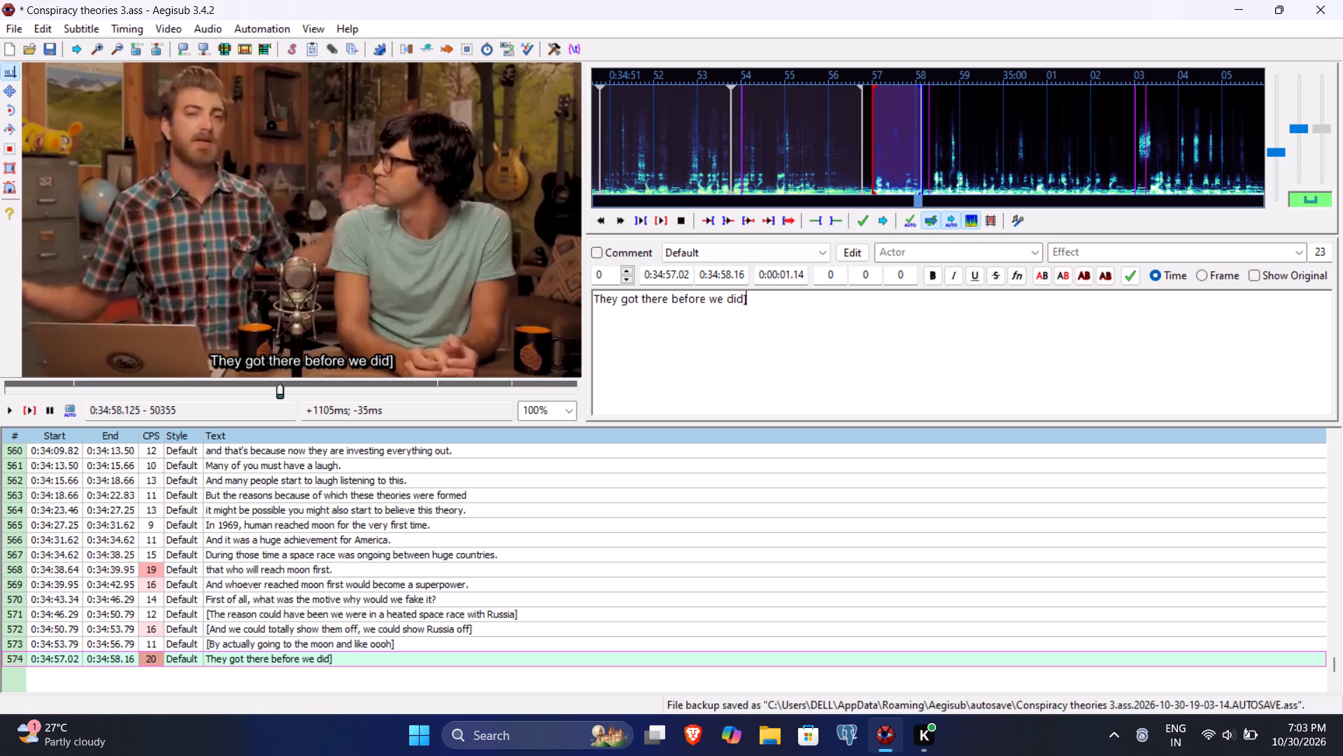
{"action": "key", "text": "bracketleft"}
{"action": "key", "text": "BackSpace"}
{"action": "key", "text": "Up"}
{"action": "key", "text": "bracketleft"}
{"action": "key", "text": "Return"}
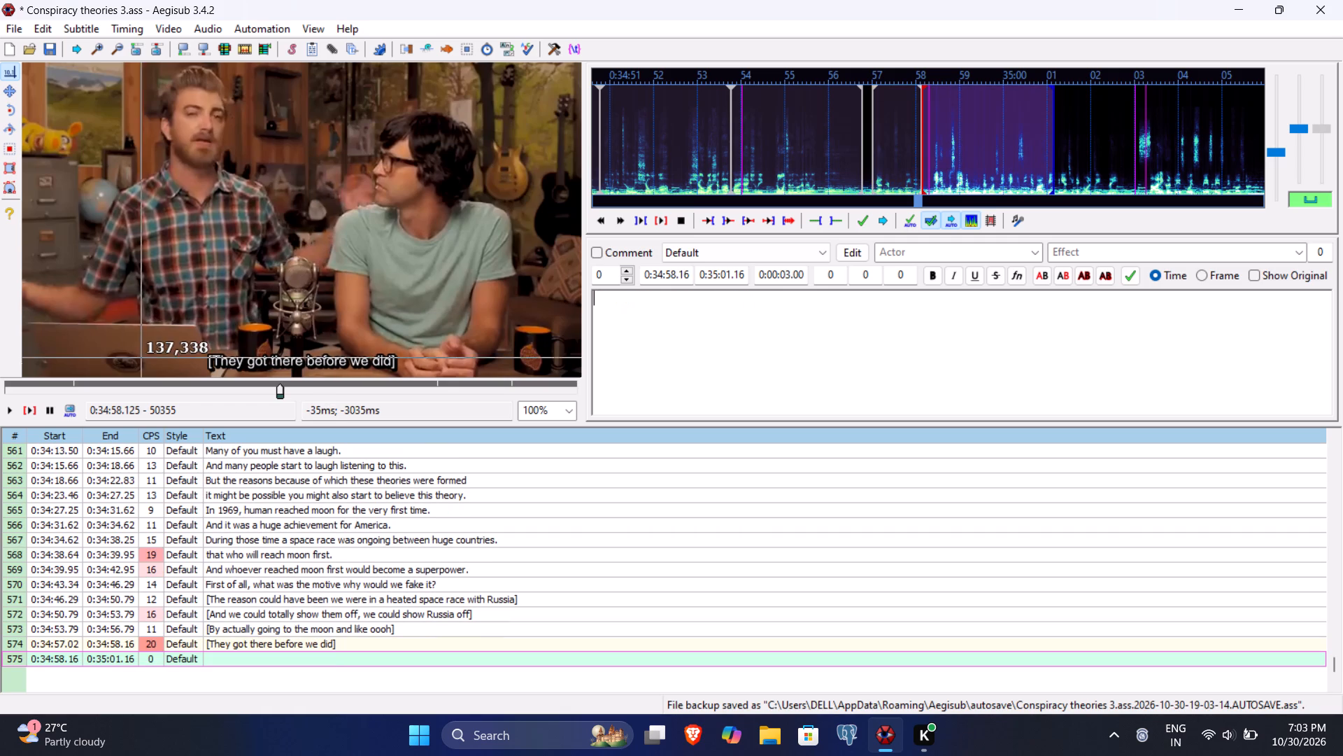
Play line 575 through to the end of the spoken sentence and set its end time to 0:35:02.91.
{"action": "left_click", "coordinate": [27, 410]}
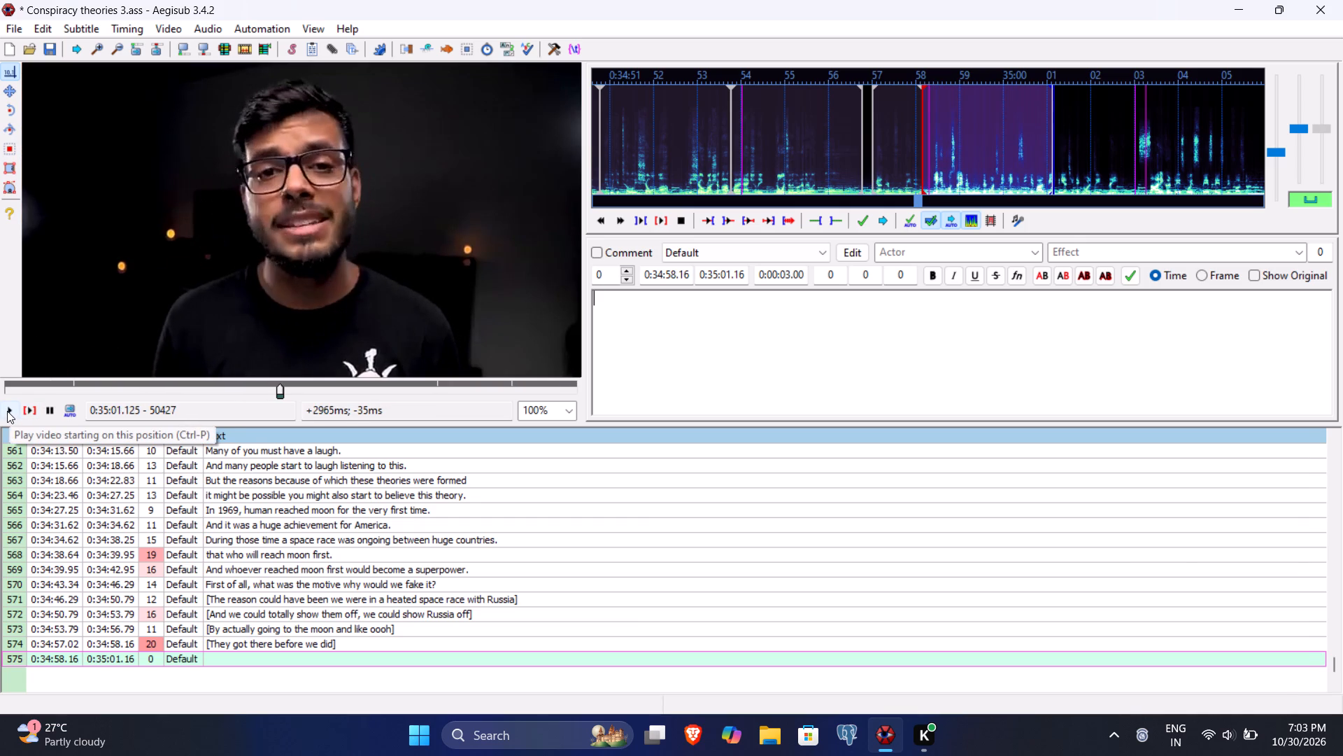
{"action": "left_click", "coordinate": [7, 411]}
{"action": "left_click", "coordinate": [7, 411]}
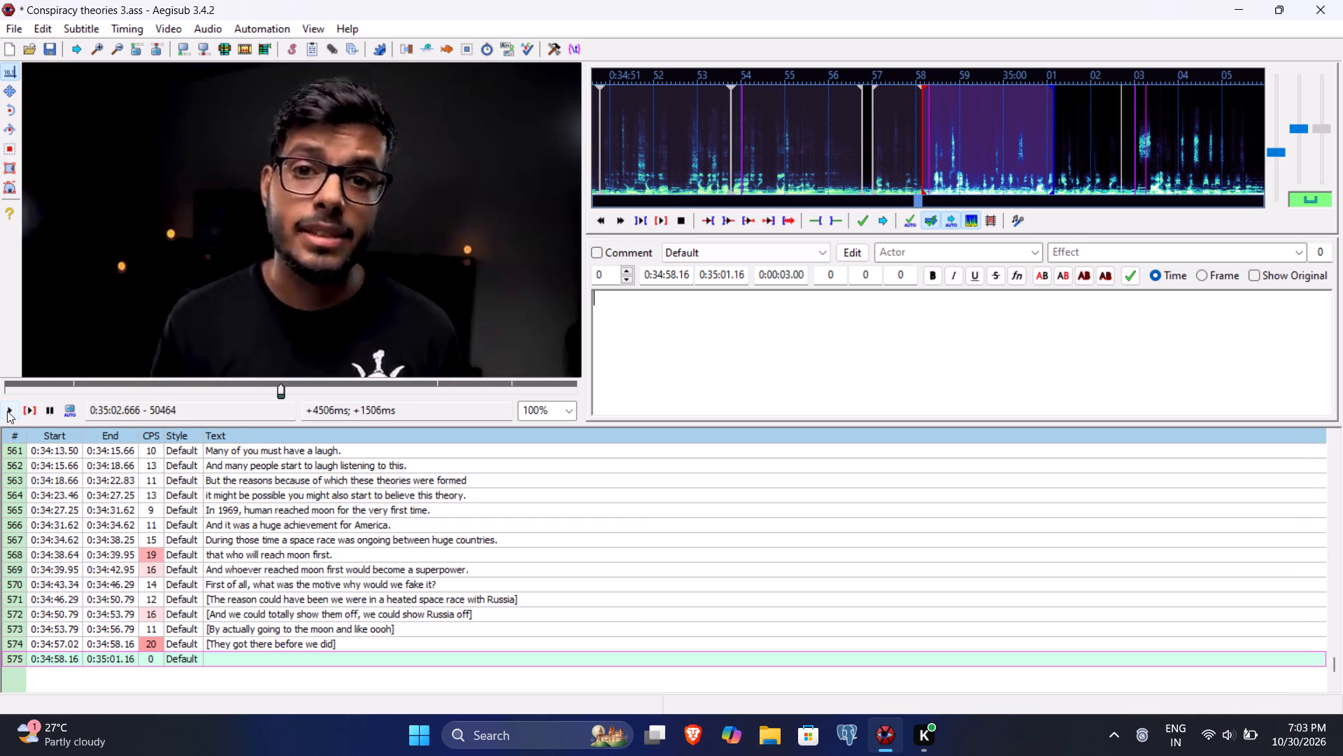
{"action": "left_click", "coordinate": [729, 273]}
{"action": "key", "text": "BackSpace"}
{"action": "key", "text": "2"}
{"action": "type", "text": "91"}
Enter "But at the time no one had the technology to reach the moon." as line 575's text and commit it.
{"action": "left_click", "coordinate": [725, 330]}
{"action": "type", "text": "But at the time no"}
{"action": "key", "text": "space"}
{"action": "type", "text": "one had the tech"}
{"action": "type", "text": "nolofy"}
{"action": "key", "text": "space"}
{"action": "key", "text": "BackSpace"}
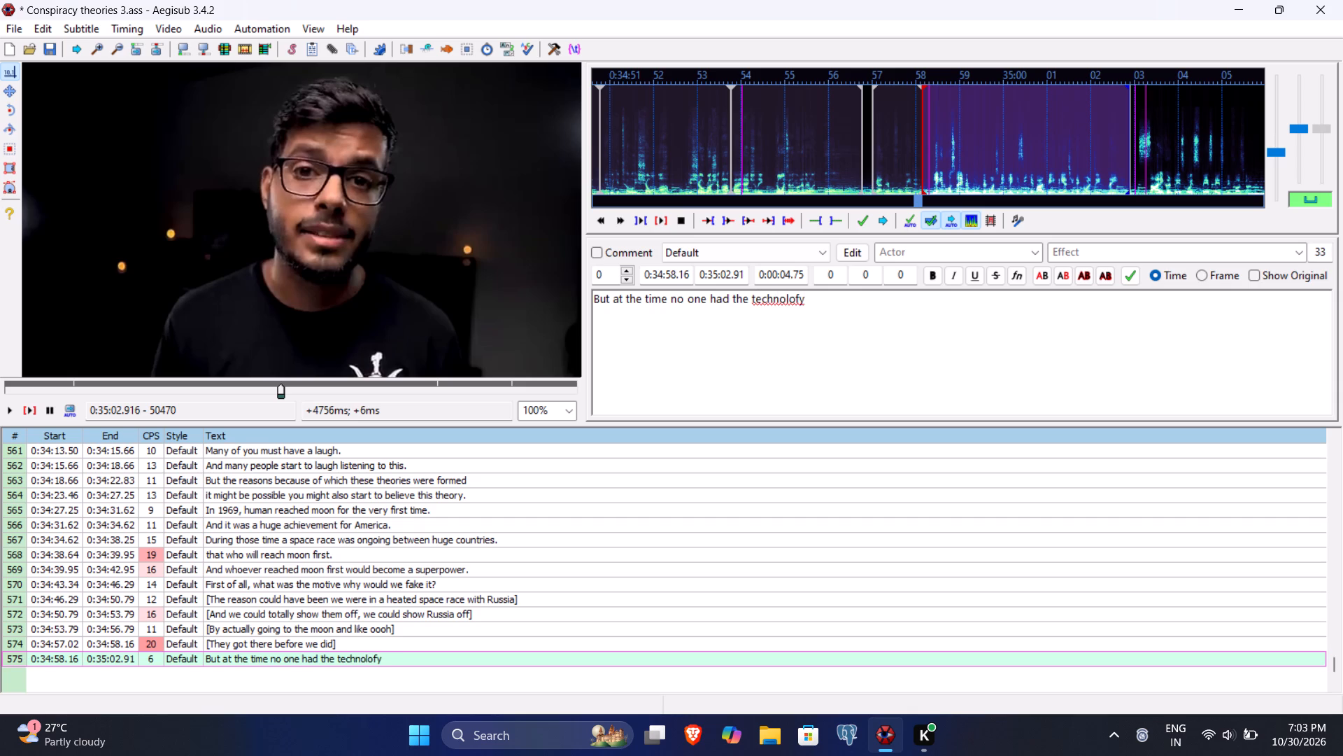
{"action": "key", "text": "BackSpace"}
{"action": "key", "text": "BackSpace"}
{"action": "type", "text": "gy"}
{"action": "key", "text": "space"}
{"action": "type", "text": "to reach the moon"}
{"action": "key", "text": "period"}
{"action": "key", "text": "Return"}
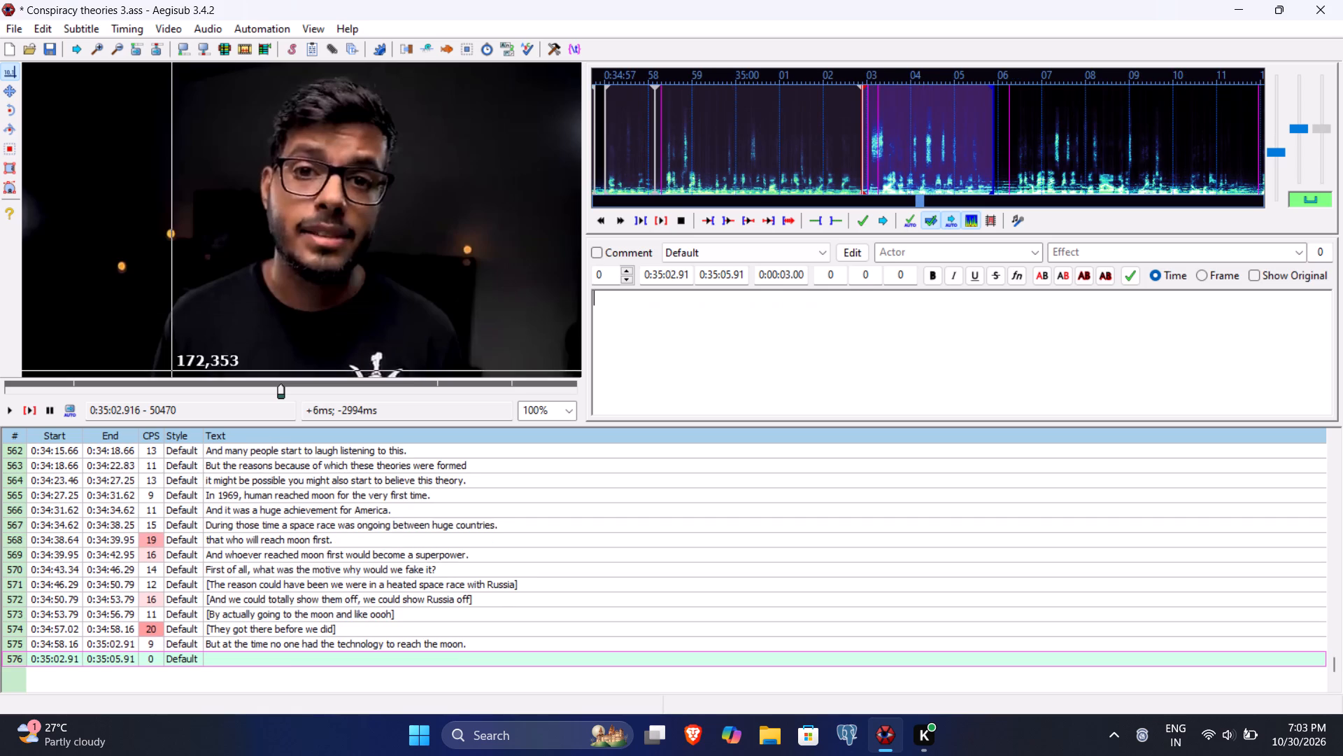
Play line 576, transcribe it as "Every country had to be first in this space race." and commit it.
{"action": "left_click", "coordinate": [30, 415]}
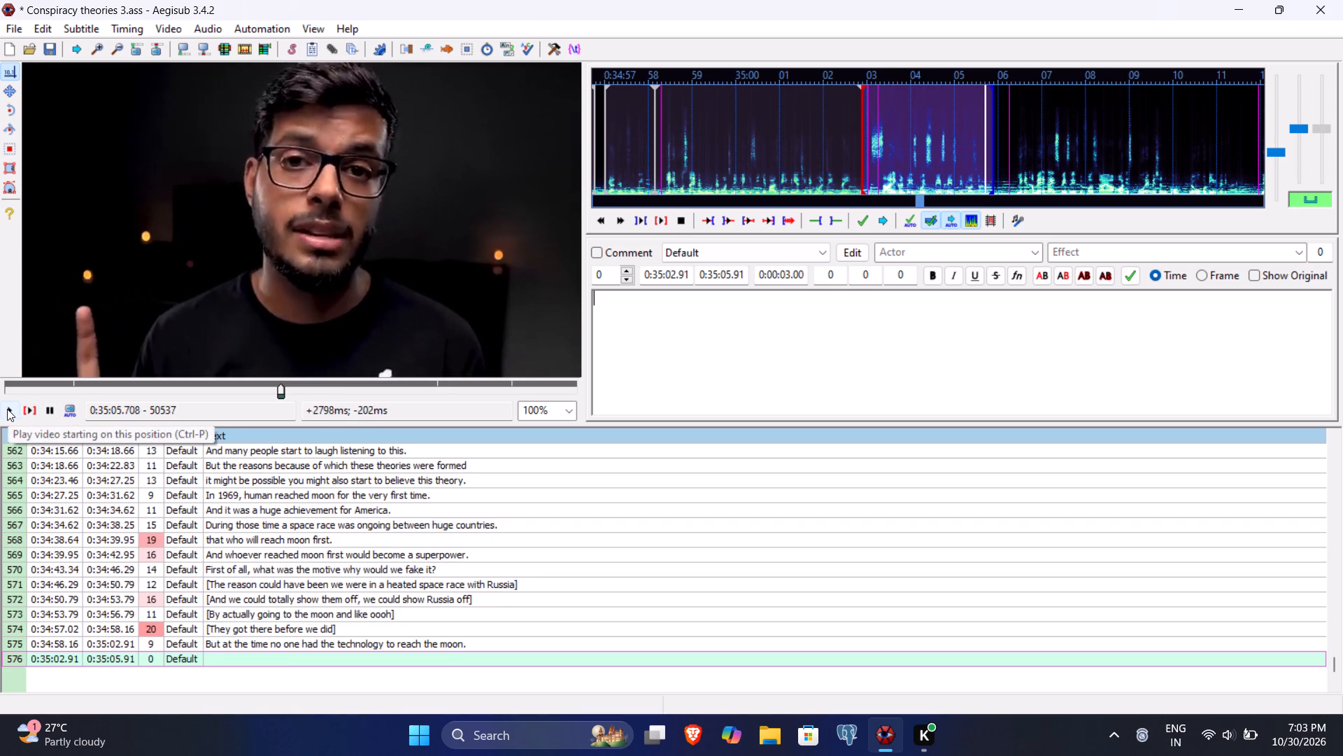
{"action": "type", "text": "Every country had to"}
{"action": "key", "text": "space"}
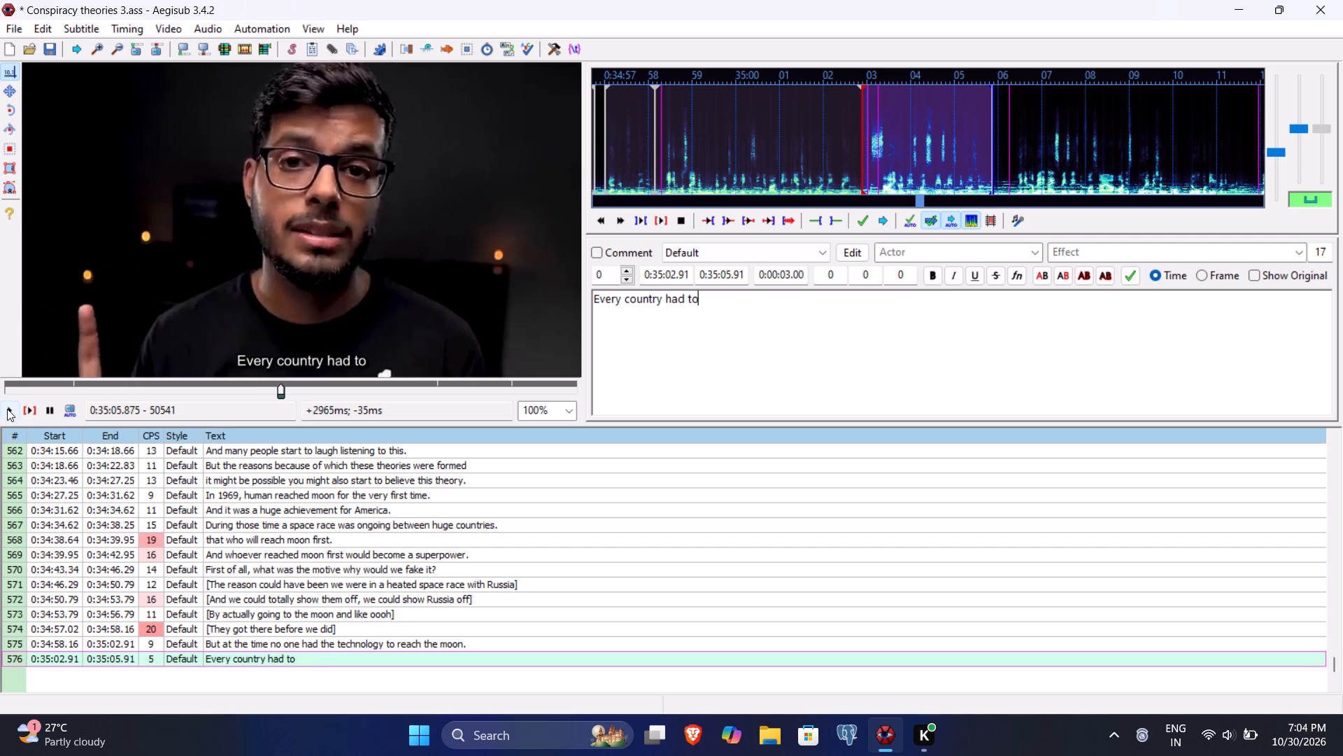
{"action": "type", "text": "be first"}
{"action": "key", "text": "space"}
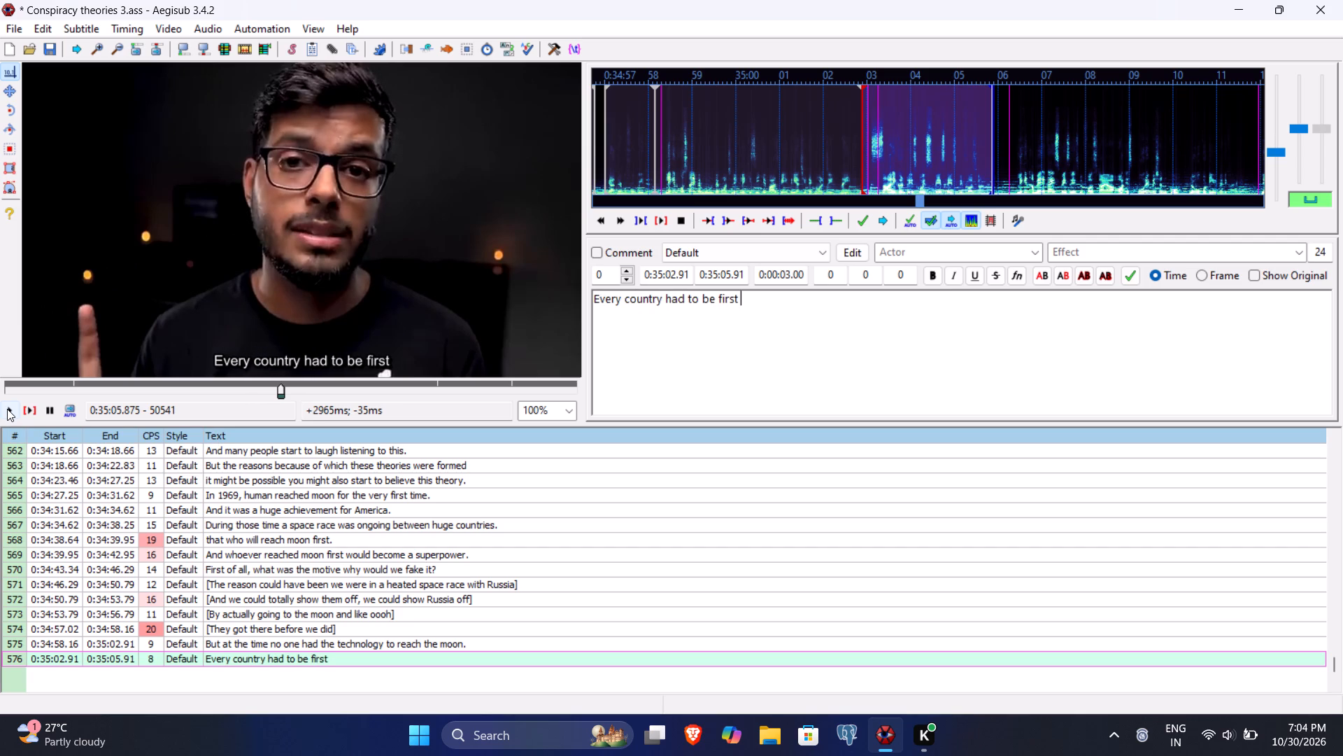
{"action": "type", "text": "in the"}
{"action": "key", "text": "space"}
{"action": "key", "text": "BackSpace"}
{"action": "key", "text": "BackSpace"}
{"action": "type", "text": "is space race"}
{"action": "key", "text": "period"}
{"action": "key", "text": "Return"}
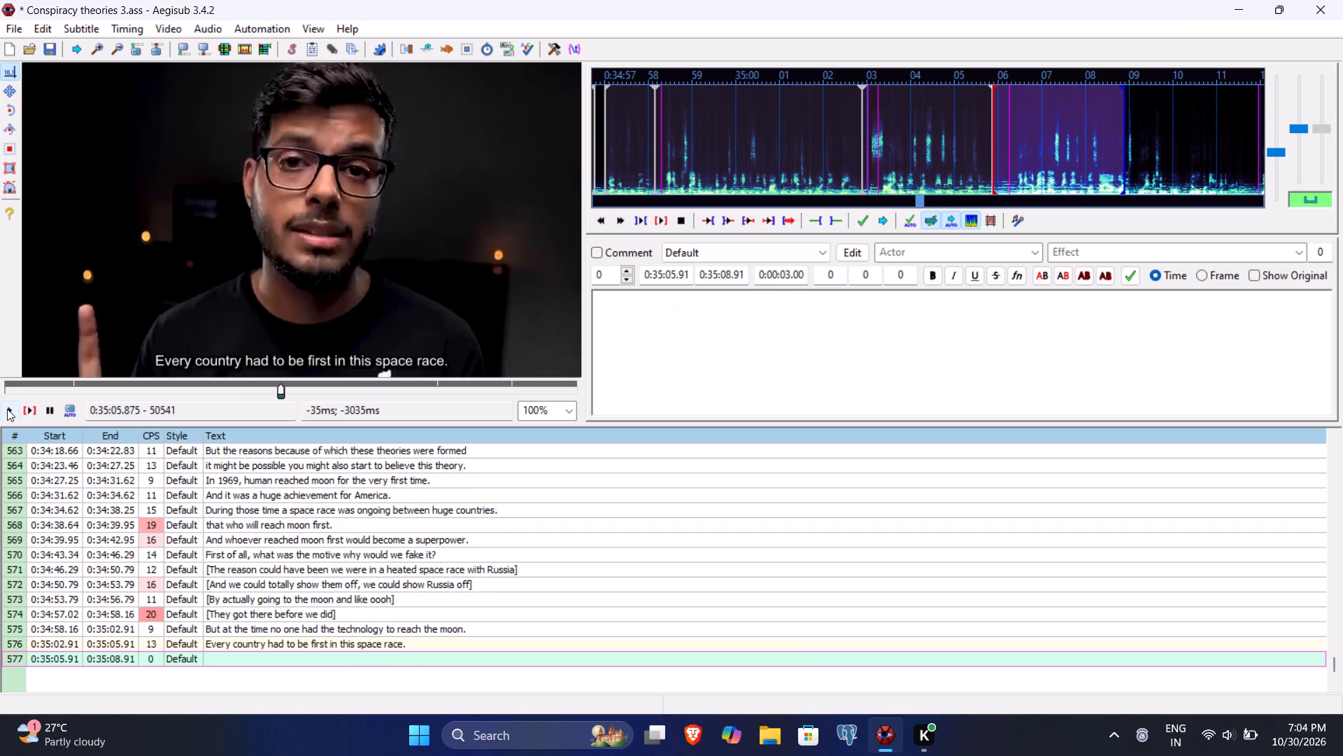
Play line 577 and set its start time to 0:35:06.42.
{"action": "left_click", "coordinate": [24, 409]}
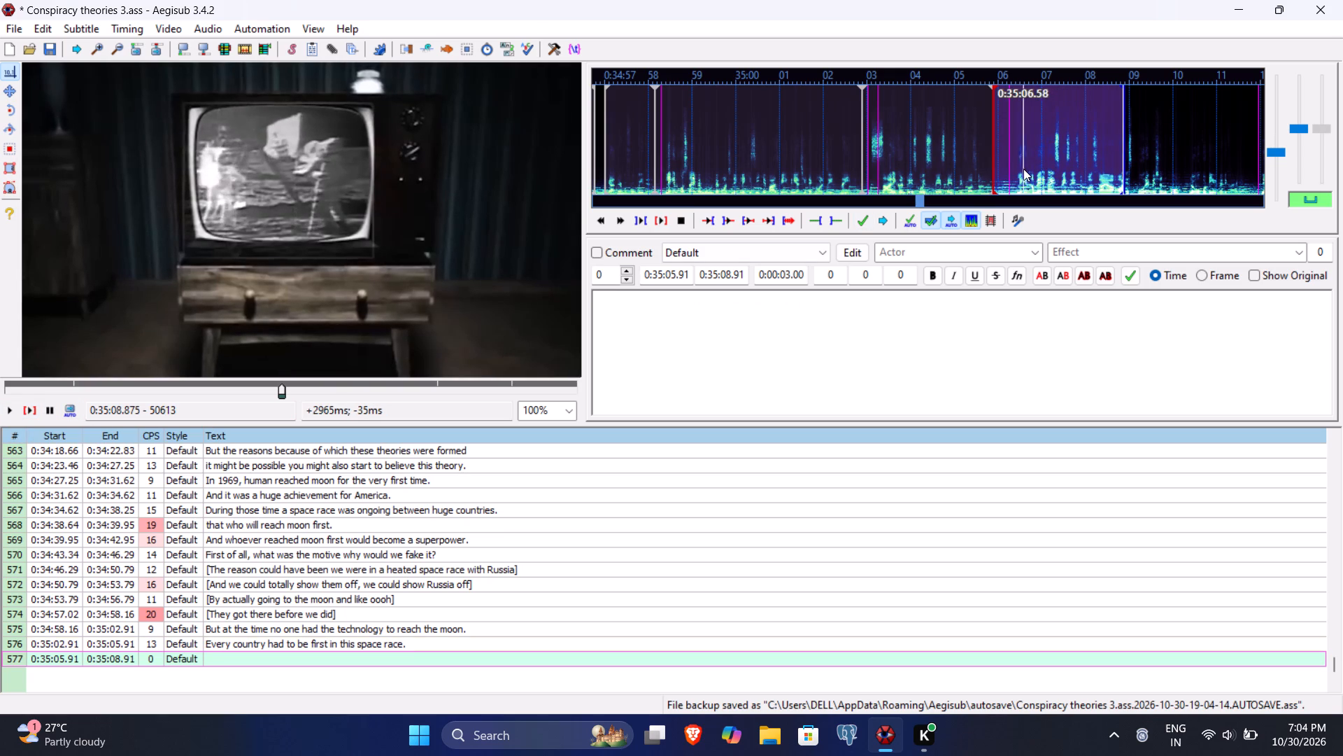
{"action": "left_click", "coordinate": [671, 277]}
{"action": "type", "text": "642"}
Enter "But America came first in this space race," as line 577's text and commit it.
{"action": "left_click", "coordinate": [639, 357]}
{"action": "type", "text": "But am"}
{"action": "key", "text": "BackSpace"}
{"action": "key", "text": "BackSpace"}
{"action": "type", "text": "am"}
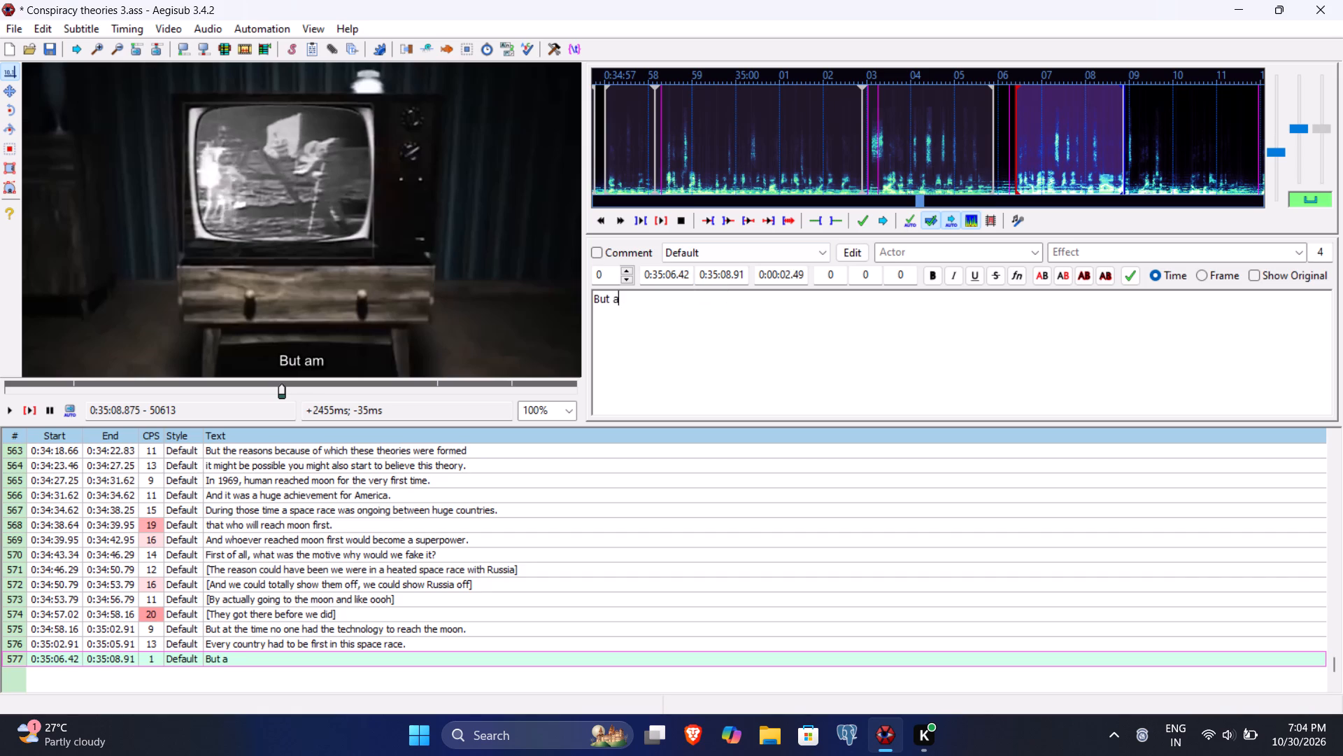
{"action": "key", "text": "BackSpace"}
{"action": "key", "text": "BackSpace"}
{"action": "key", "text": "shift+a"}
{"action": "type", "text": "merci"}
{"action": "key", "text": "BackSpace"}
{"action": "key", "text": "BackSpace"}
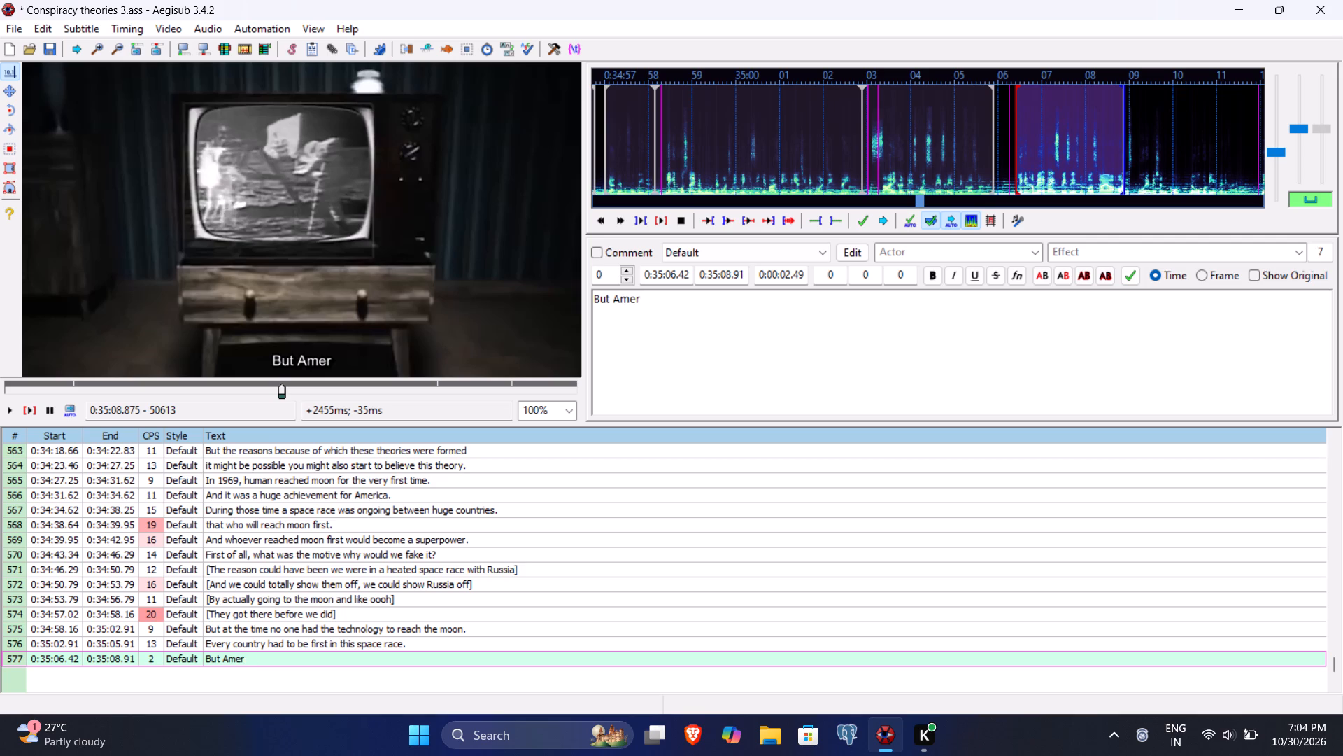
{"action": "type", "text": "ica came first in this space race,"}
{"action": "key", "text": "Return"}
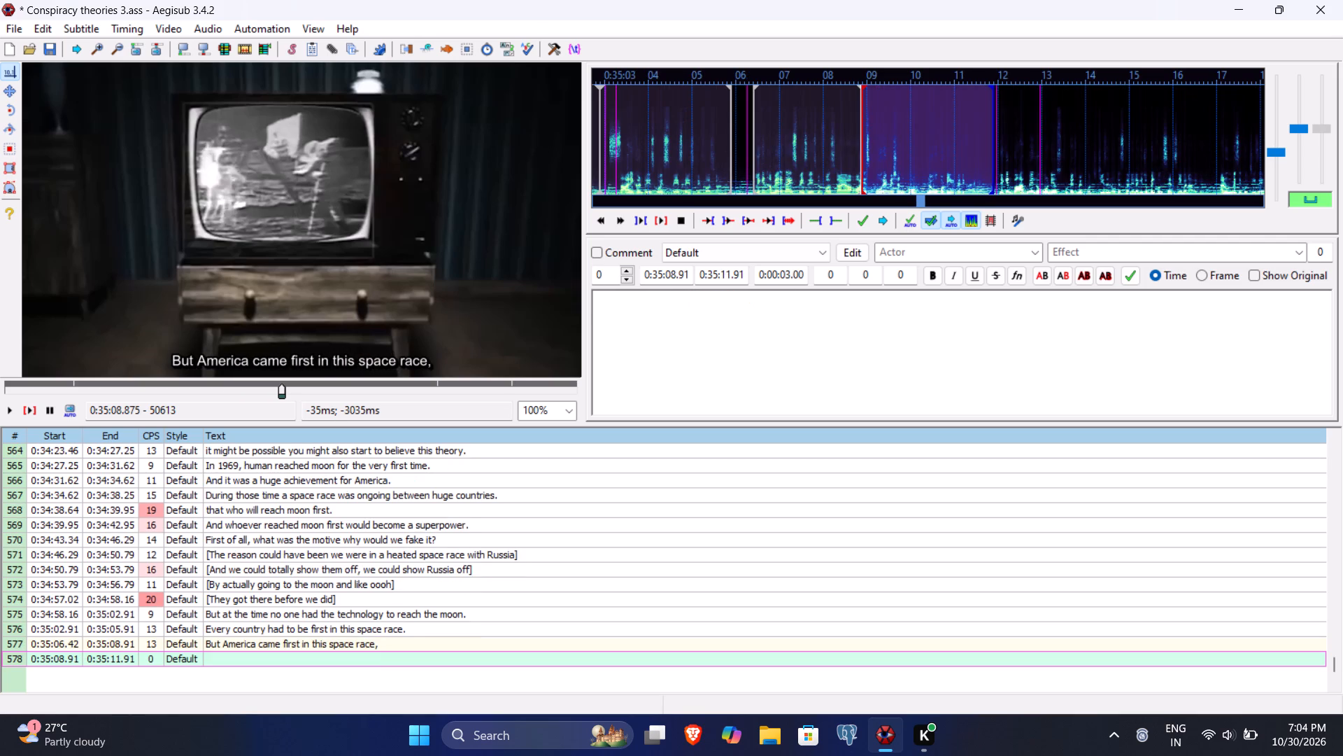
Play line 578, transcribe it as "and the whole mission was shown to people on TV." and commit it.
{"action": "left_click", "coordinate": [34, 405]}
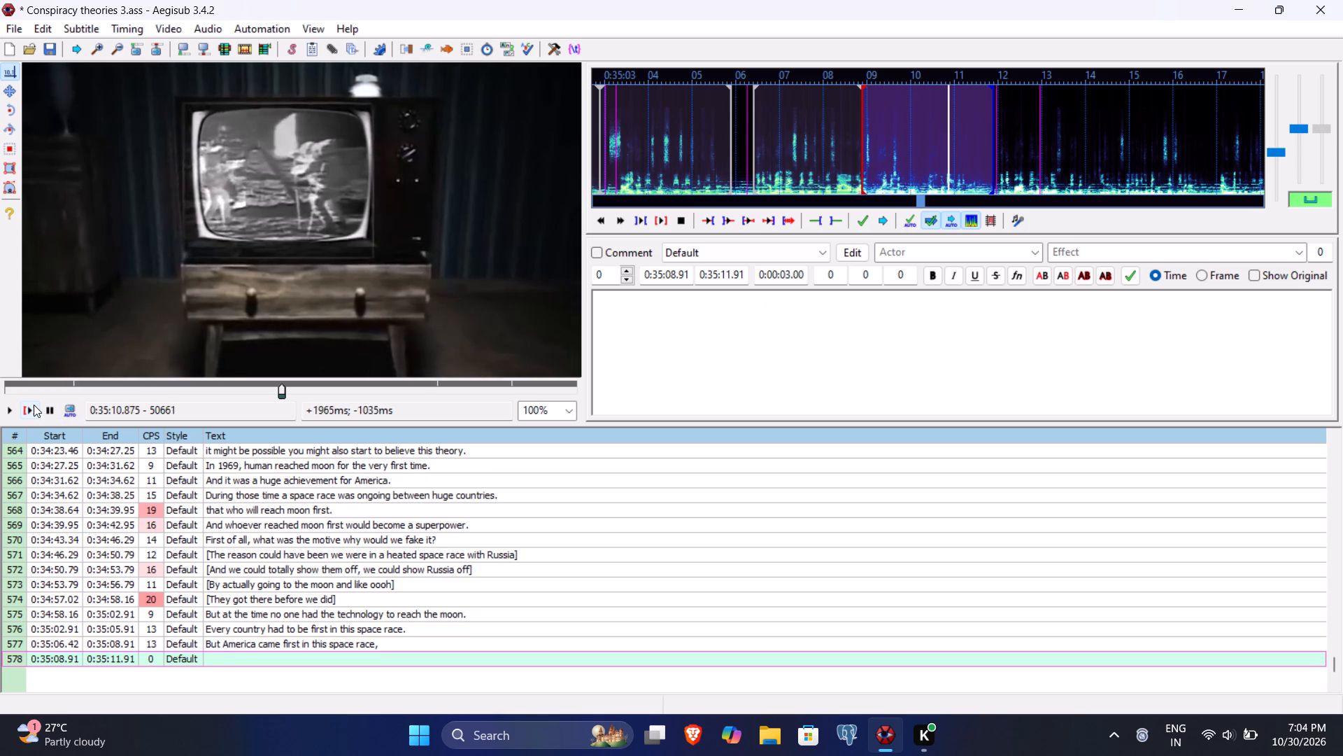
{"action": "type", "text": "and the whole mission was shown to"}
{"action": "key", "text": "space"}
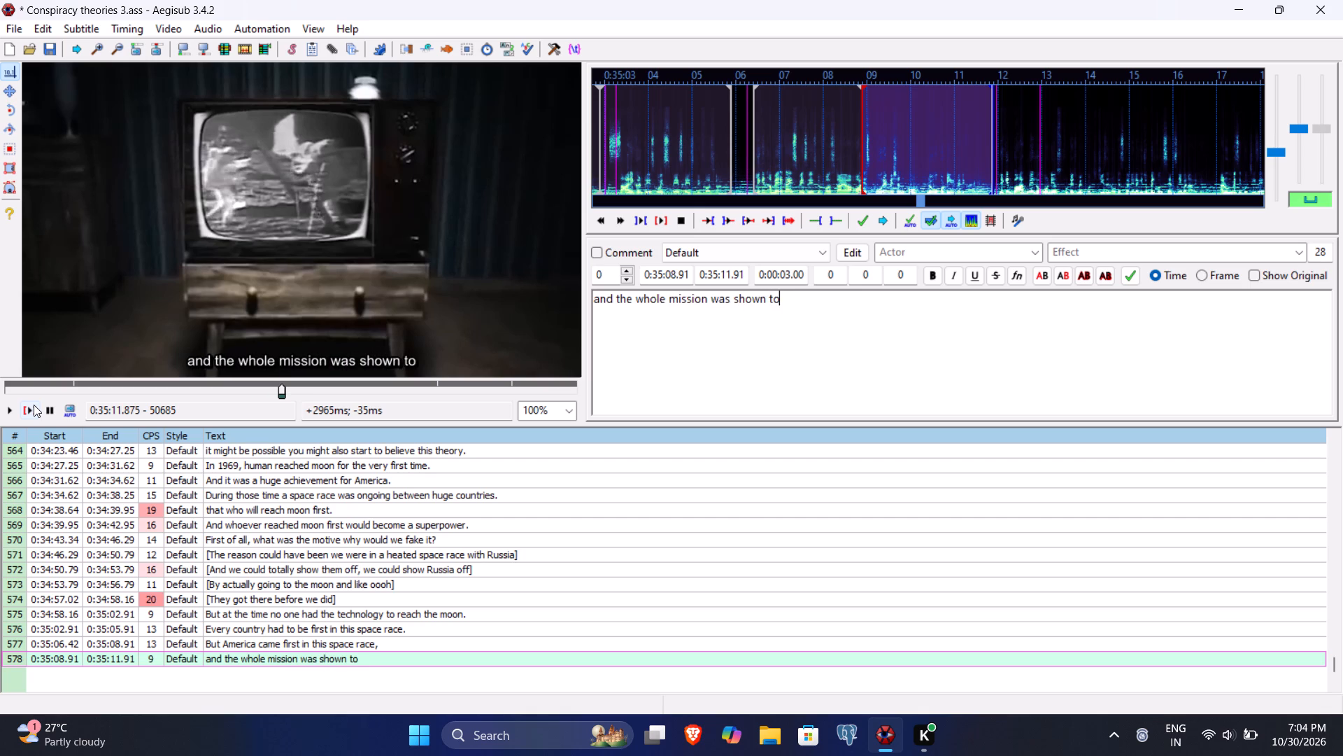
{"action": "type", "text": "people on TV."}
{"action": "key", "text": "Return"}
Play line 579 through to the end of the spoken phrase and set its end time to 0:35:16.66.
{"action": "left_click", "coordinate": [34, 405]}
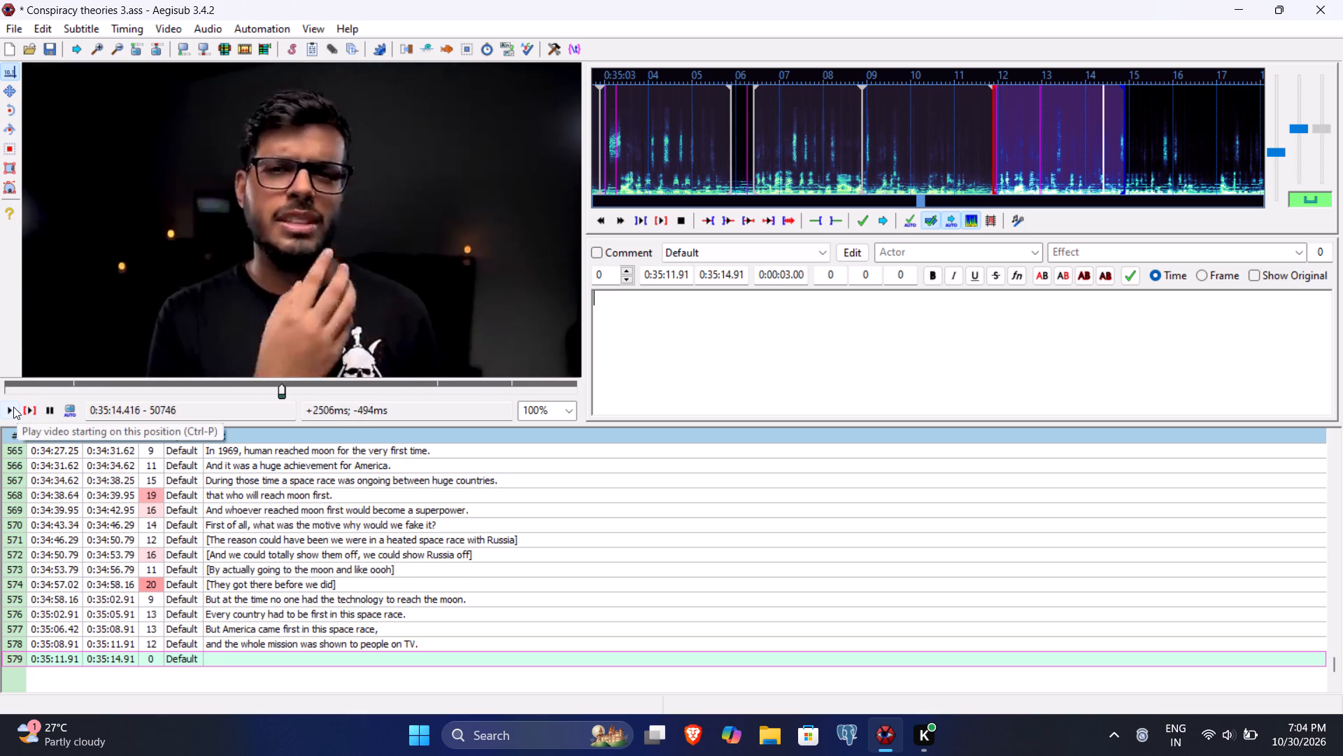
{"action": "double_click", "coordinate": [13, 407]}
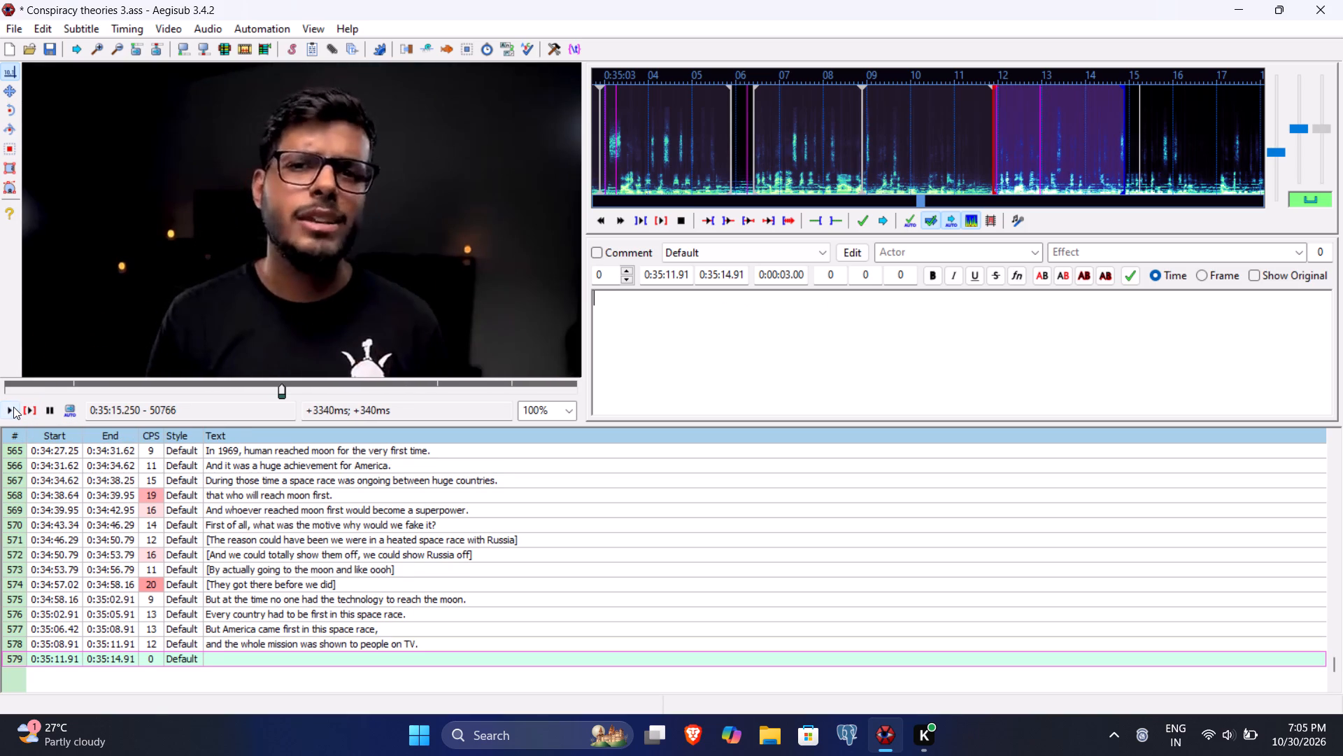
{"action": "left_click", "coordinate": [13, 407]}
{"action": "left_click", "coordinate": [13, 407]}
{"action": "left_click", "coordinate": [13, 407]}
{"action": "left_click", "coordinate": [13, 407]}
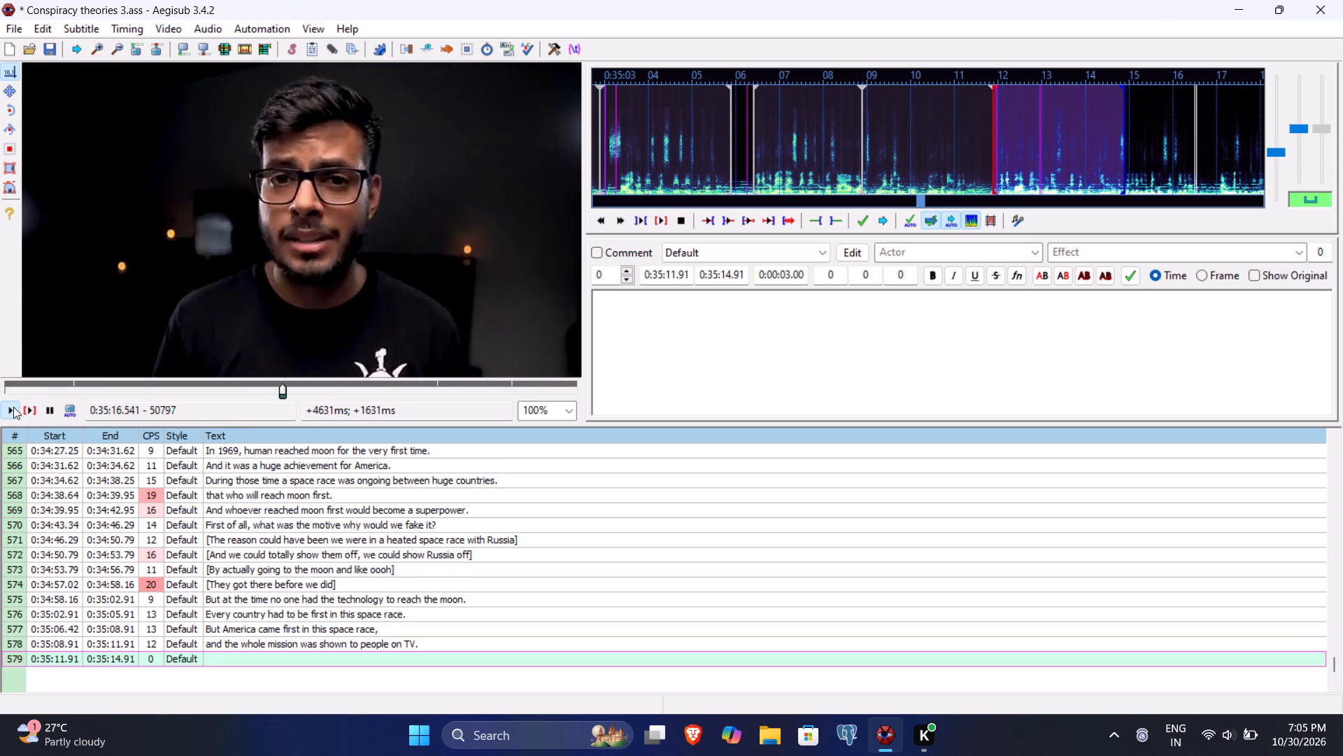
{"action": "left_click", "coordinate": [725, 276]}
{"action": "type", "text": "666"}
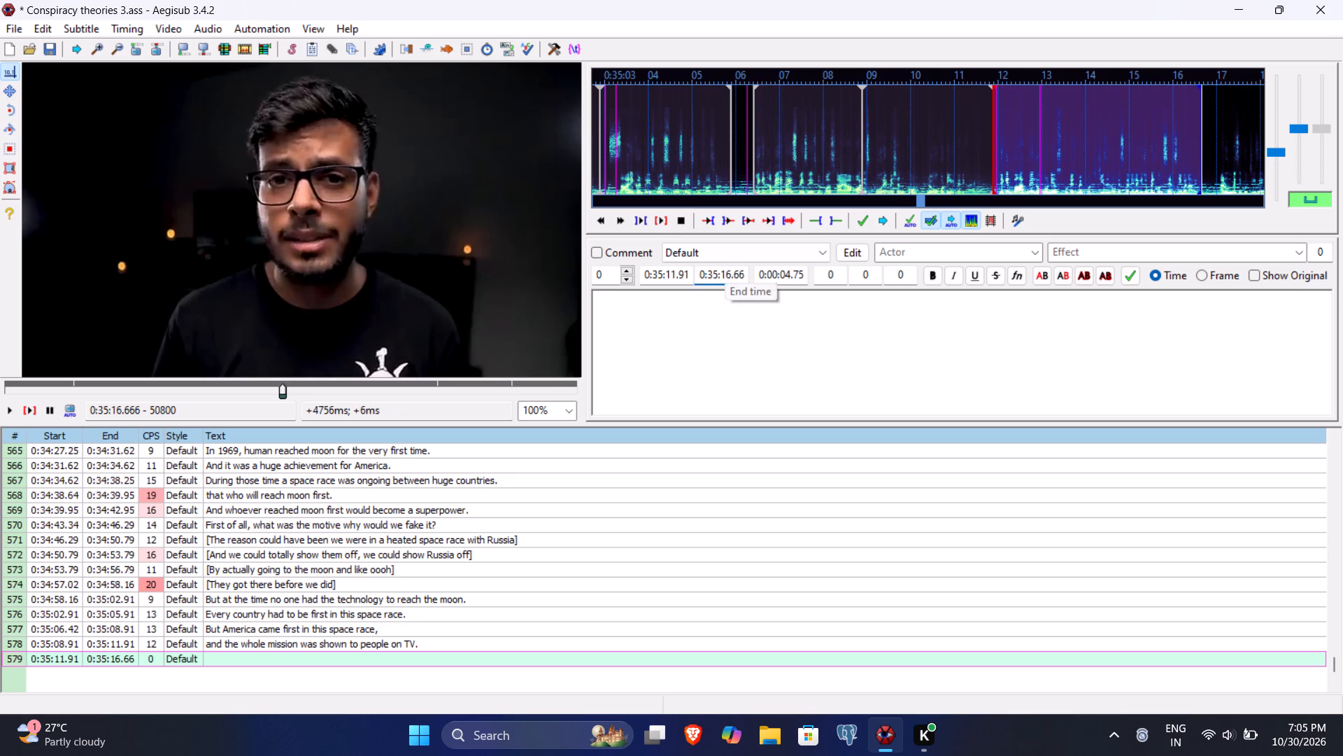
Enter "But later people started to notice somethings which didn't made sense." as line 579's text, save the file and commit the line.
{"action": "left_click", "coordinate": [706, 306]}
{"action": "type", "text": "But later peopl e"}
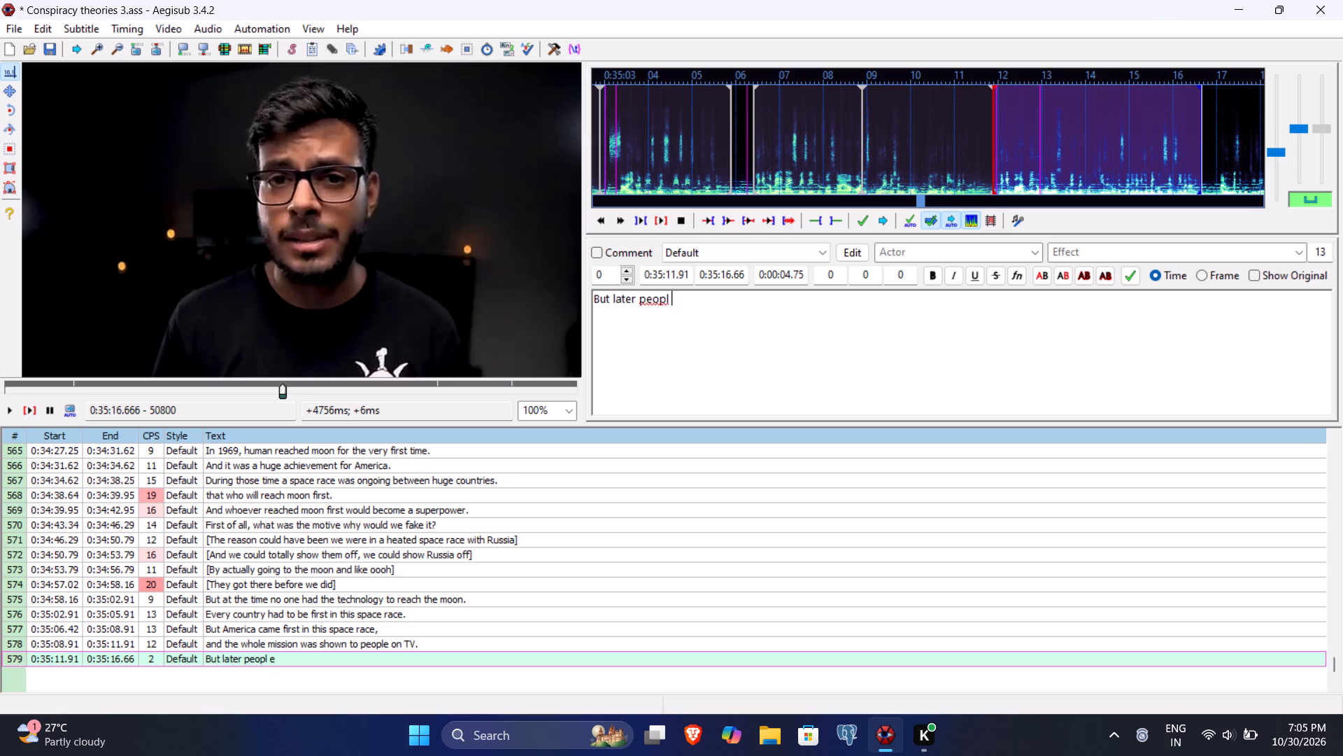
{"action": "key", "text": "BackSpace"}
{"action": "key", "text": "BackSpace"}
{"action": "type", "text": "e starte"}
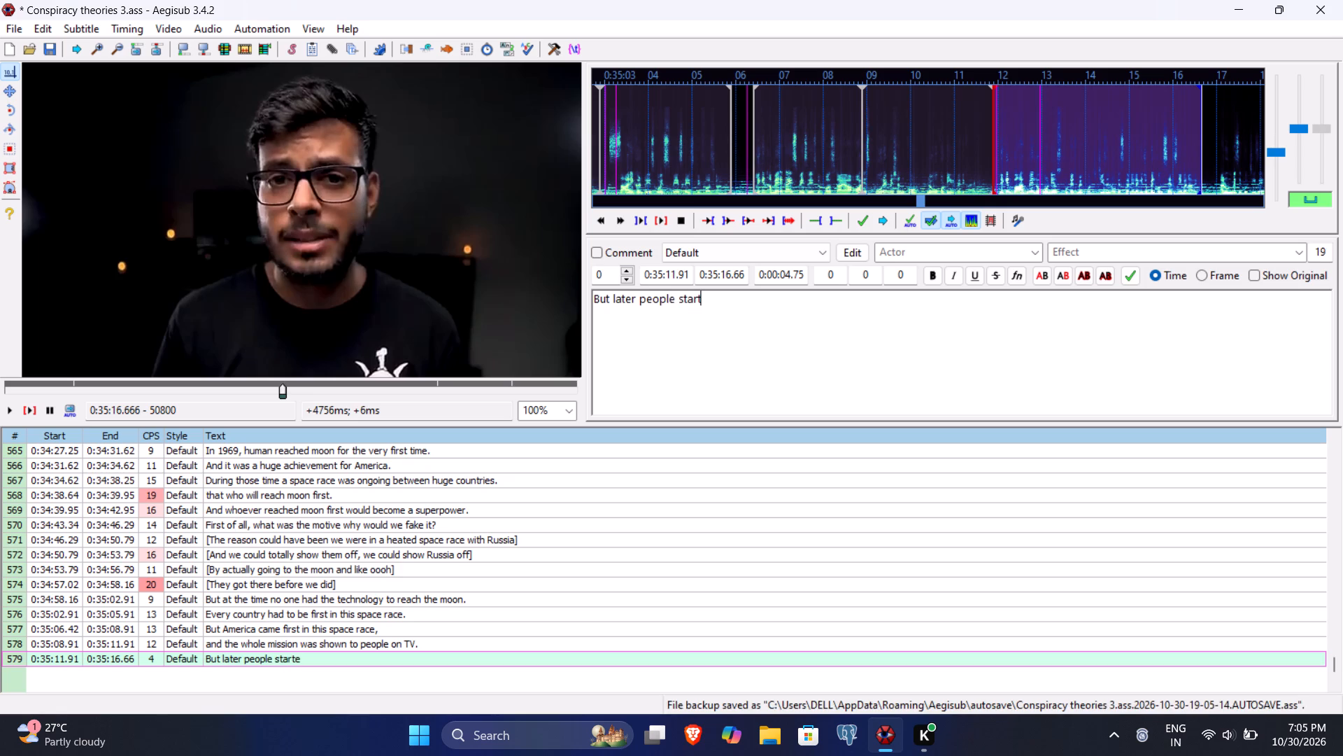
{"action": "type", "text": "d o"}
{"action": "key", "text": "BackSpace"}
{"action": "type", "text": "to notice somethings we"}
{"action": "key", "text": "BackSpace"}
{"action": "type", "text": "hich didn't made senes"}
{"action": "key", "text": "BackSpace"}
{"action": "key", "text": "BackSpace"}
{"action": "type", "text": "se."}
{"action": "key", "text": "ctrl+s"}
{"action": "key", "text": "Return"}
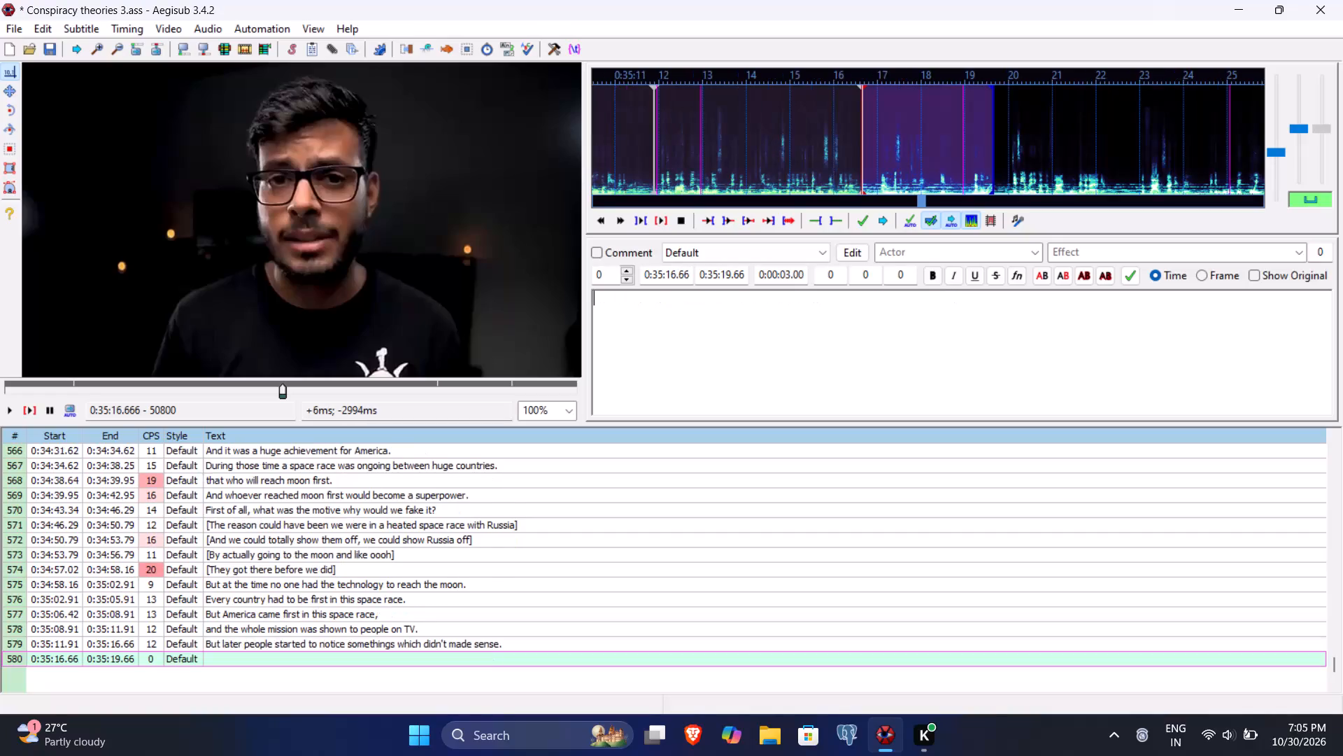
Play line 580 and set its end time to 0:35:18.84 and its start time to 0:35:16.98.
{"action": "left_click", "coordinate": [34, 407]}
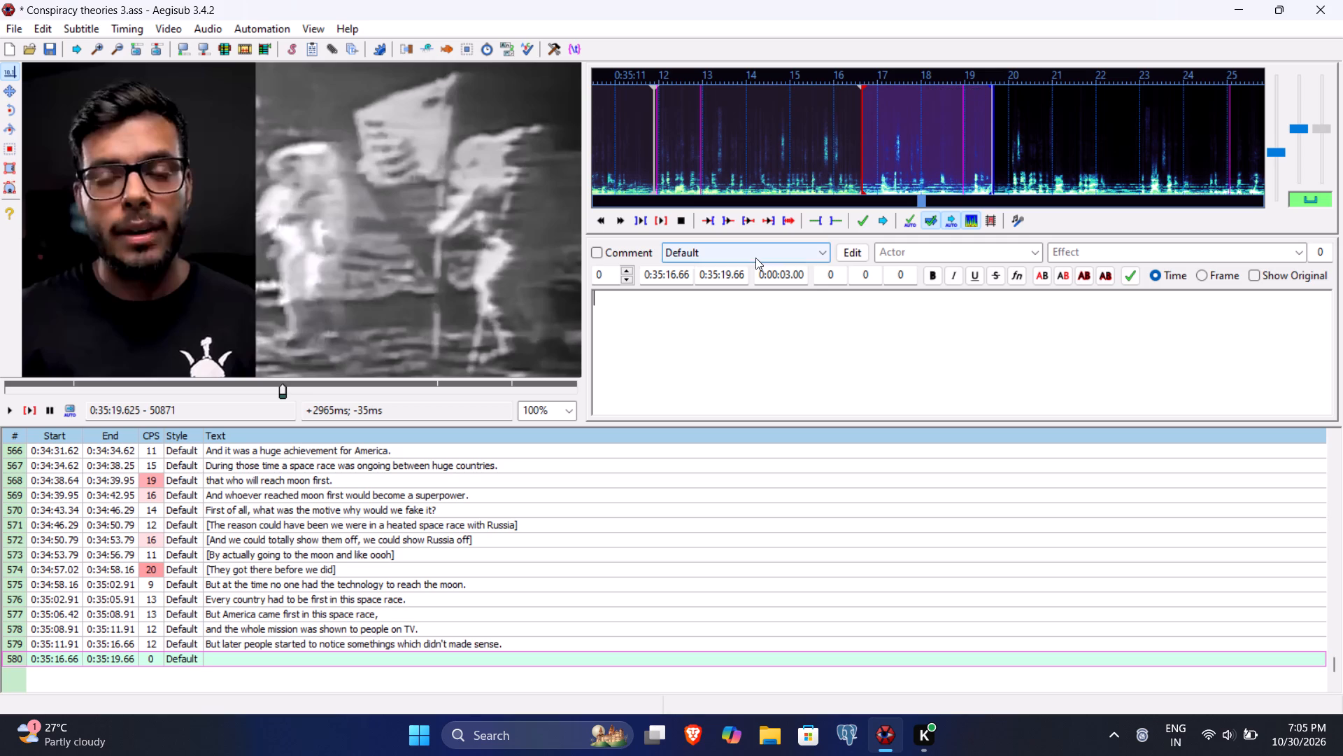
{"action": "left_click", "coordinate": [727, 274]}
{"action": "type", "text": "8834"}
{"action": "key", "text": "BackSpace"}
{"action": "key", "text": "4"}
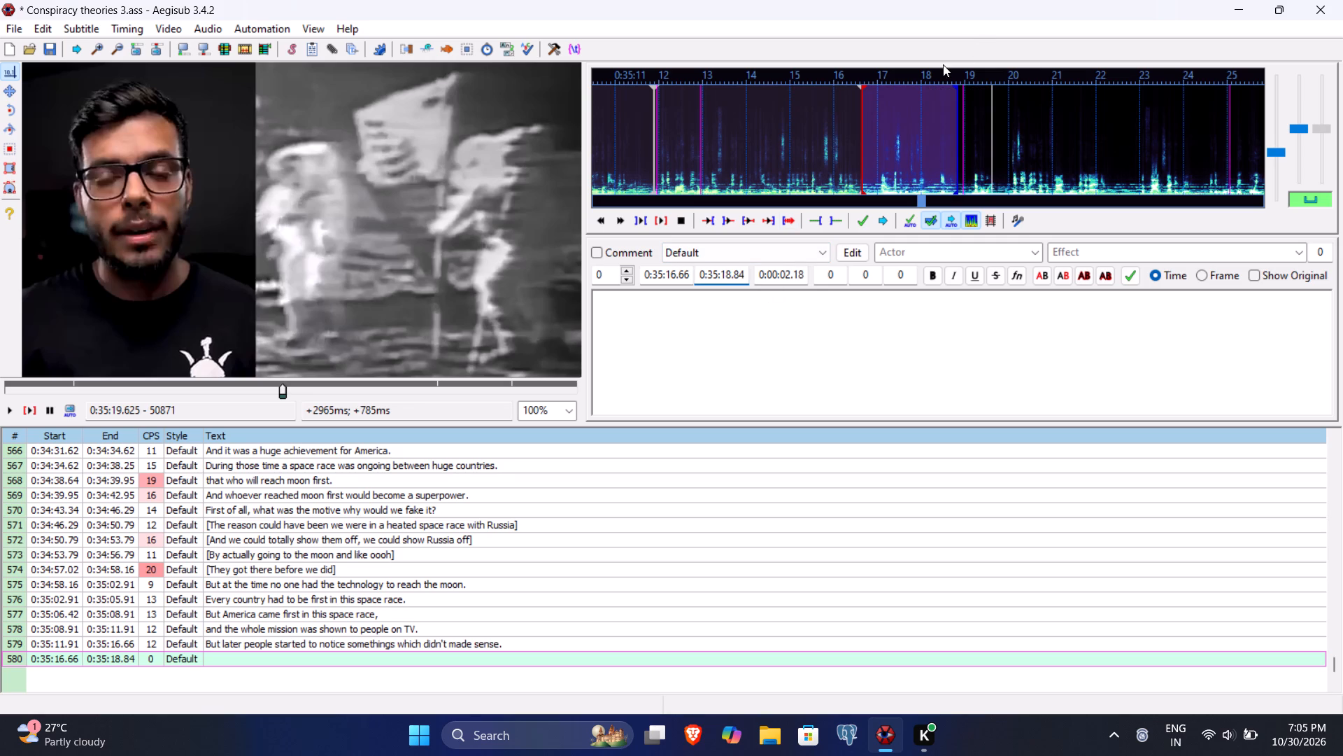
{"action": "left_click", "coordinate": [678, 270]}
{"action": "type", "text": "98"}
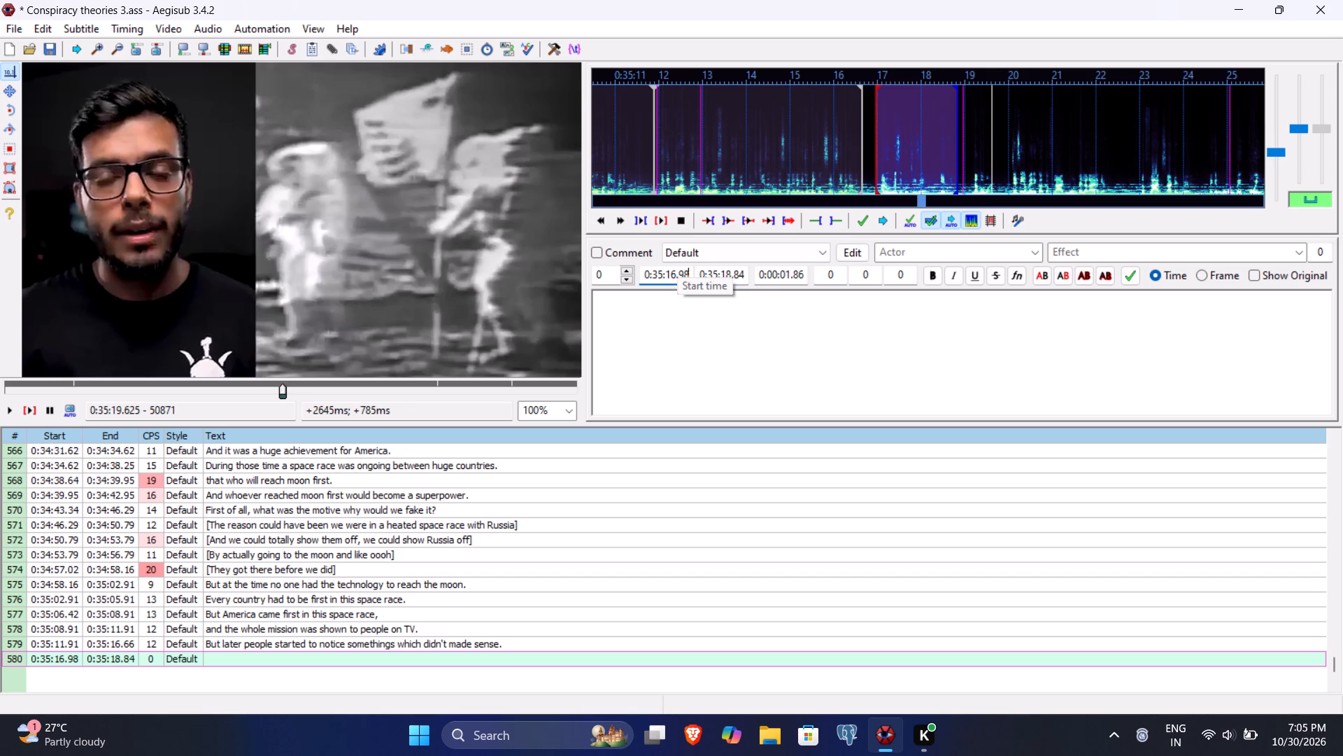
Enter "And some of those things were these." as line 580's text, save the file and commit the line.
{"action": "left_click", "coordinate": [662, 344]}
{"action": "key", "text": "a"}
{"action": "key", "text": "BackSpace"}
{"action": "key", "text": "a"}
{"action": "key", "text": "BackSpace"}
{"action": "type", "text": "And some of those"}
{"action": "key", "text": "space"}
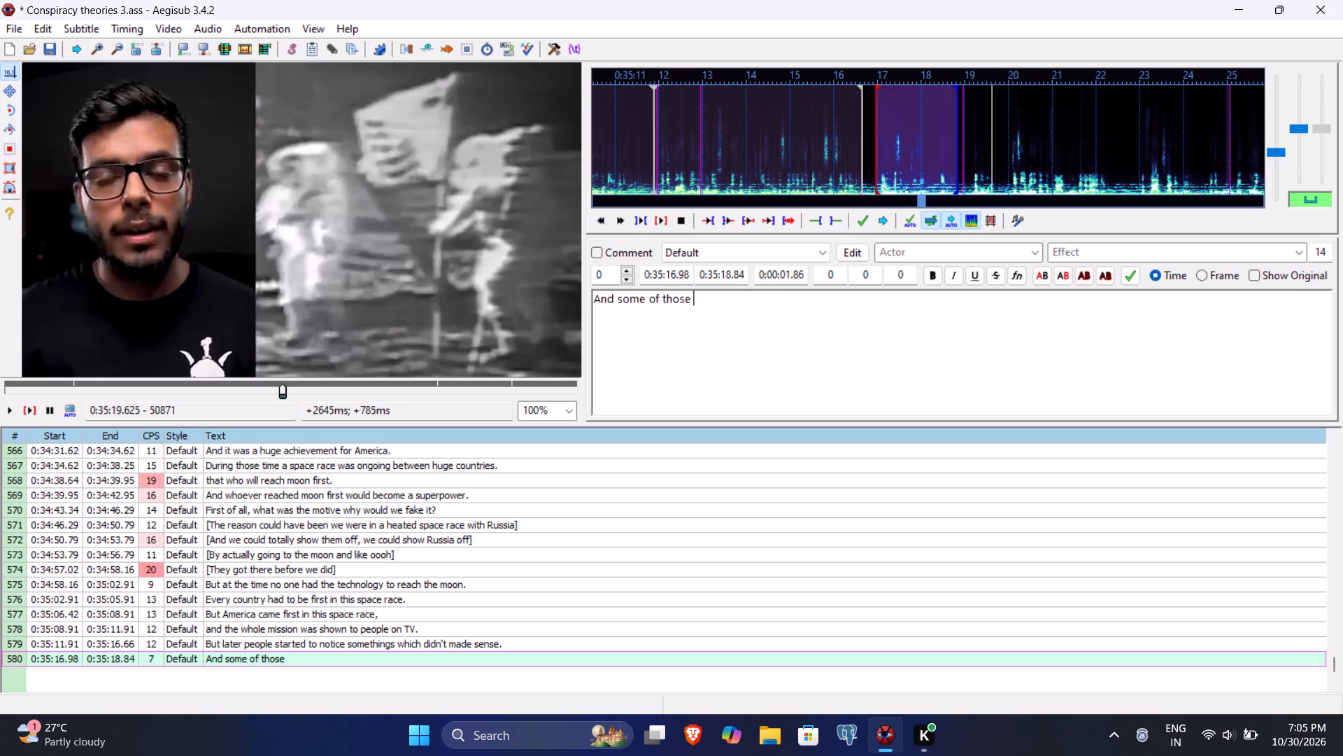
{"action": "type", "text": "things e"}
{"action": "key", "text": "BackSpace"}
{"action": "type", "text": "were these"}
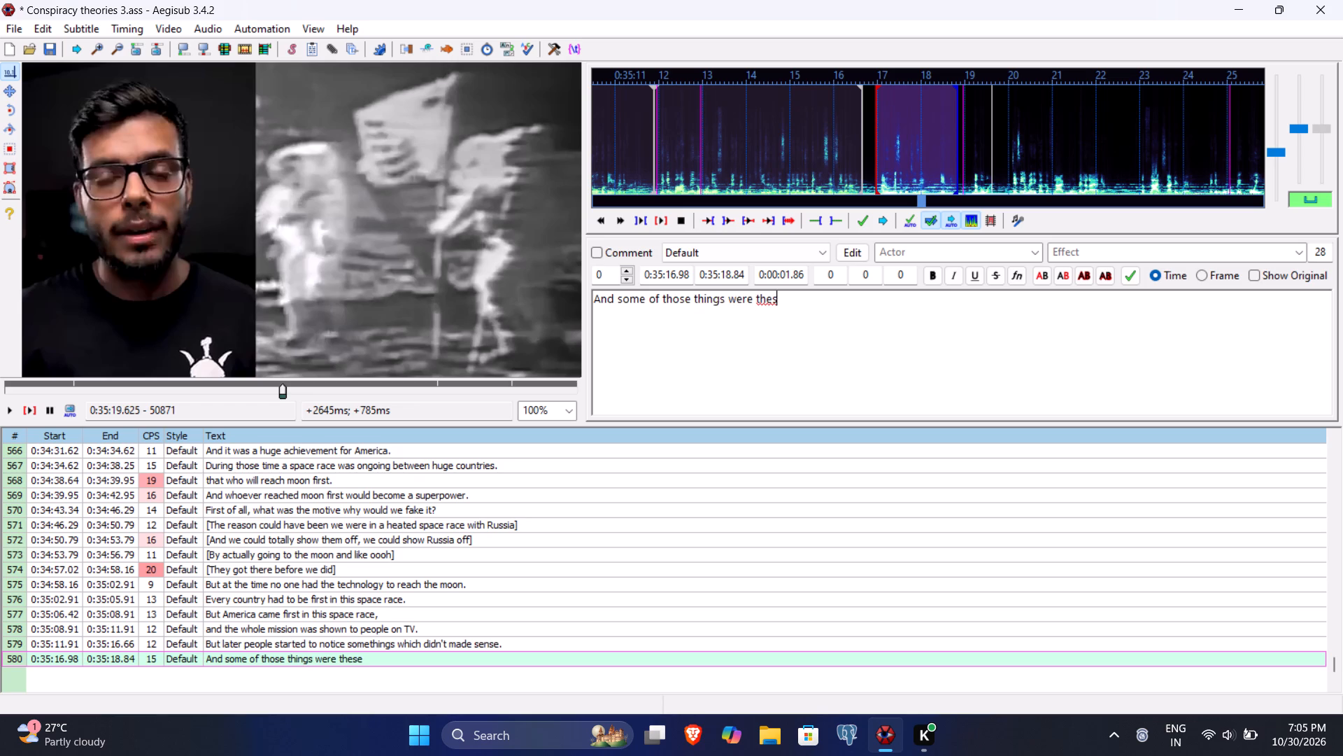
{"action": "key", "text": "period"}
{"action": "key", "text": "ctrl+s"}
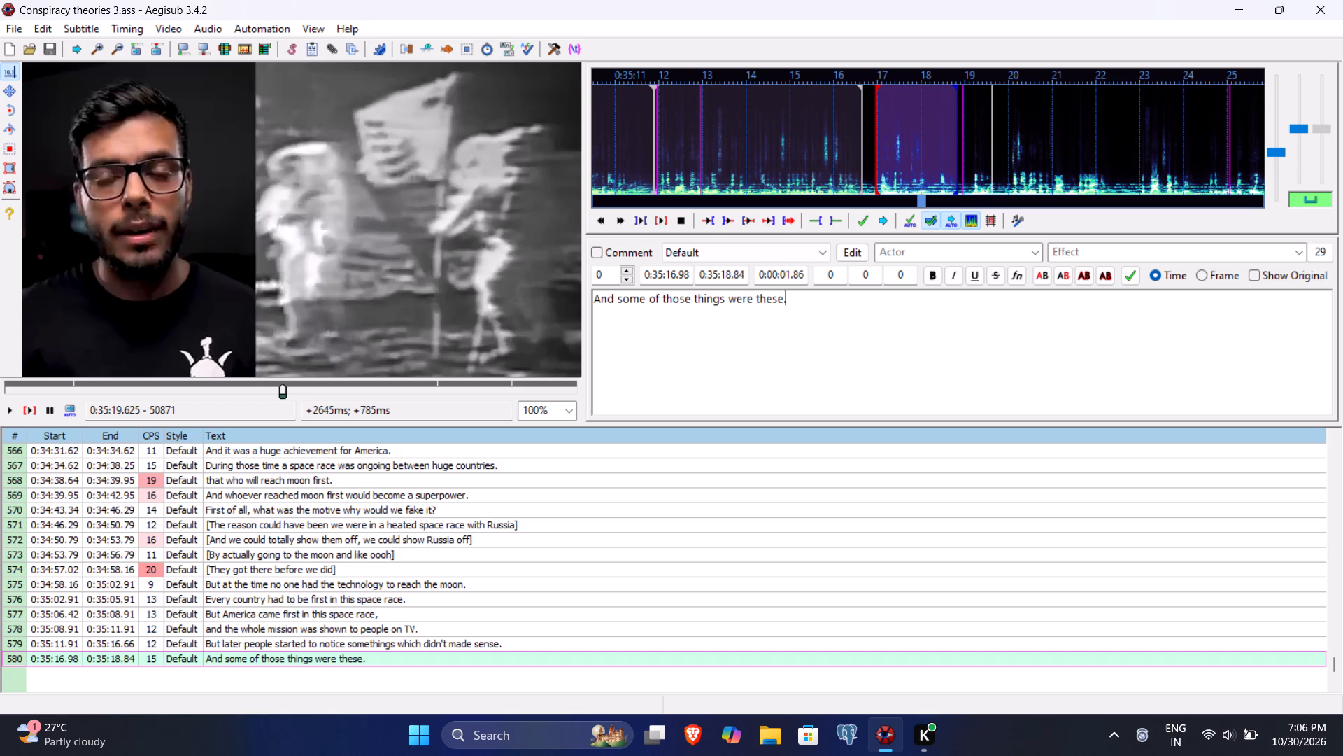
{"action": "key", "text": "Return"}
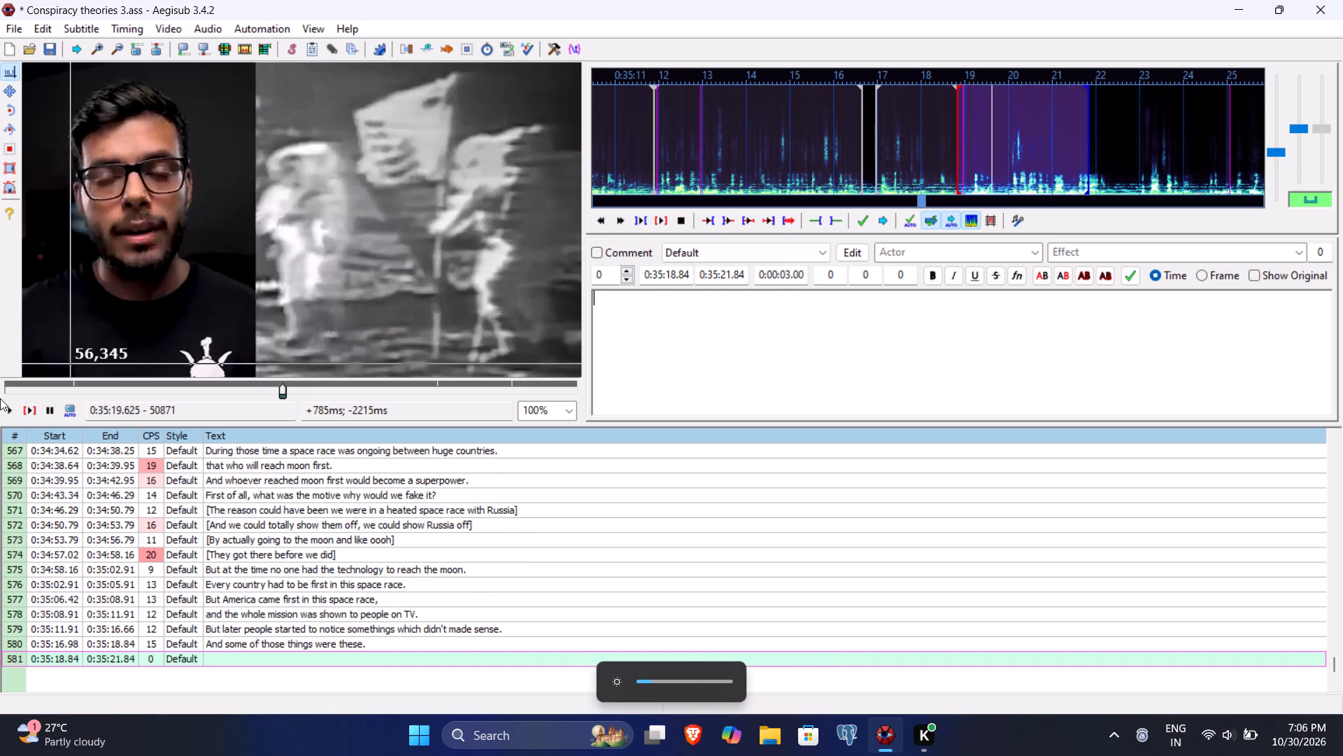
Play line 581 through to the end of the spoken phrase and set its end time to 0:35:24.34.
{"action": "left_click", "coordinate": [41, 410]}
{"action": "left_click", "coordinate": [27, 411]}
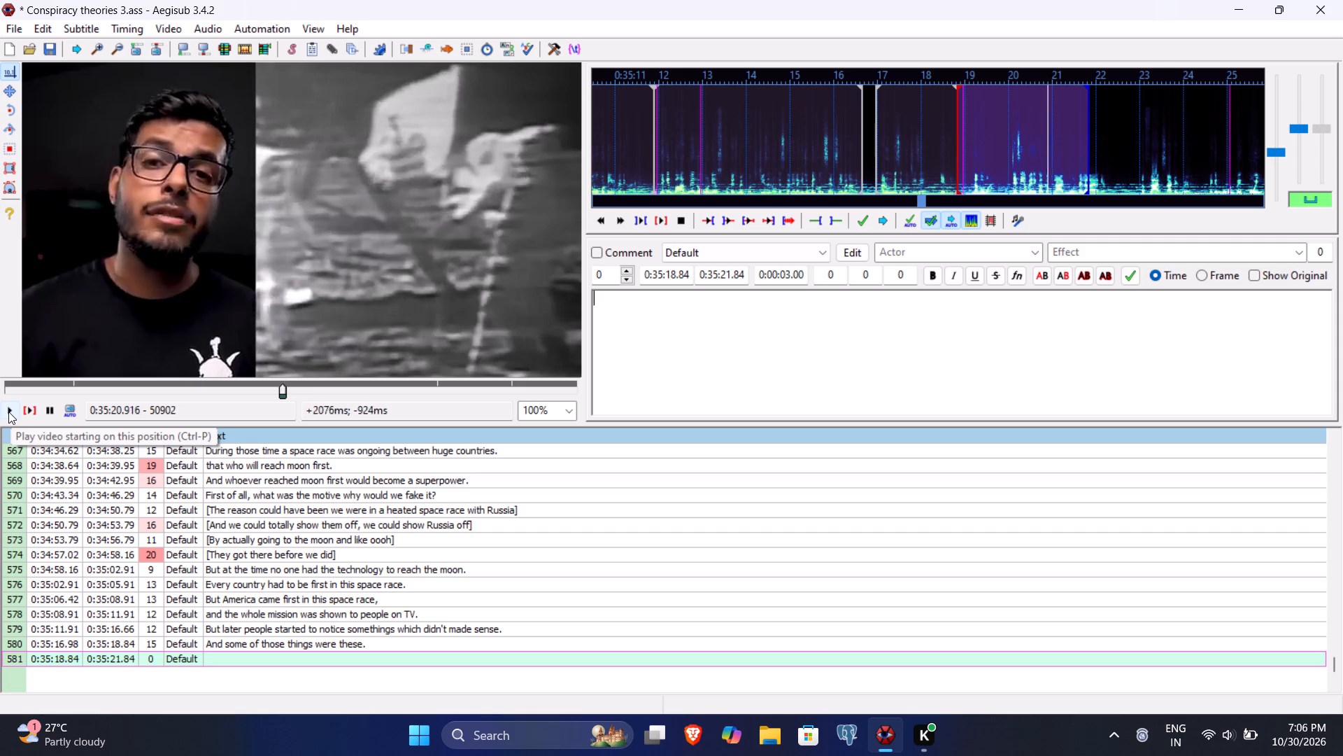
{"action": "left_click", "coordinate": [8, 412]}
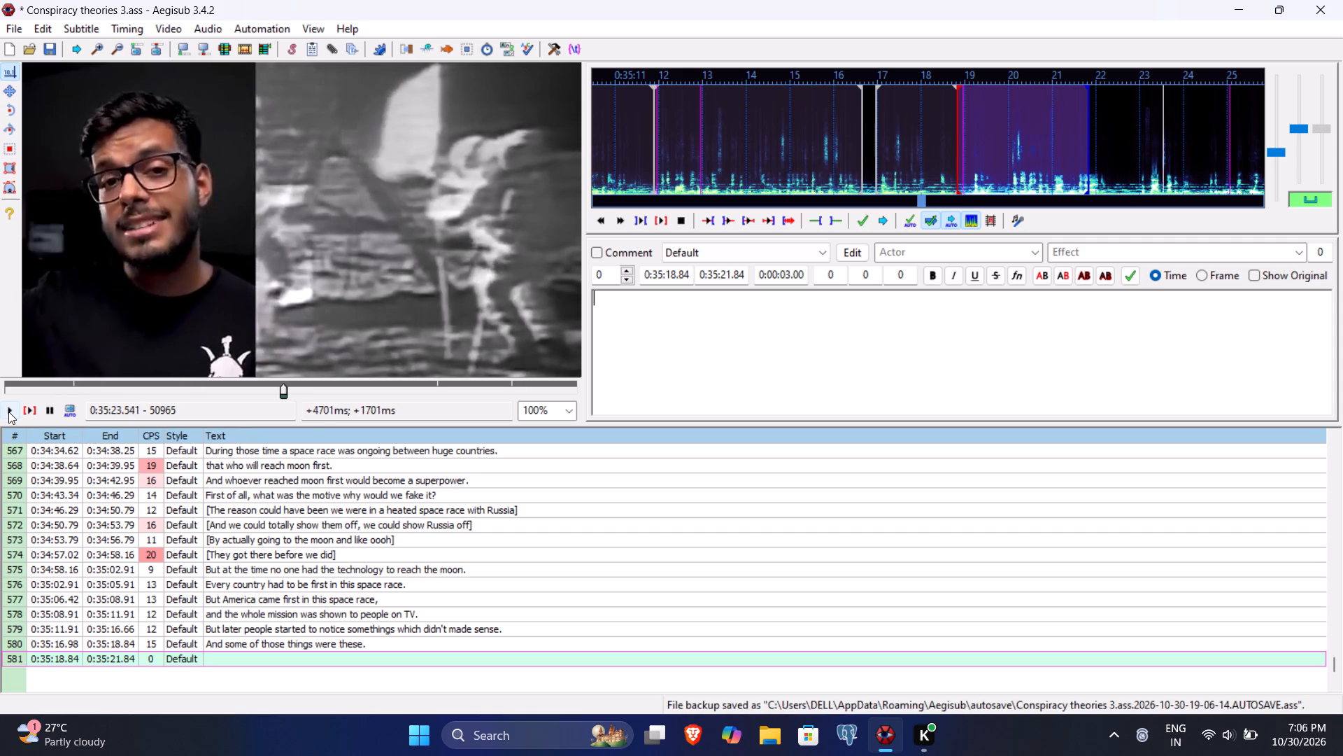
{"action": "left_click", "coordinate": [8, 412]}
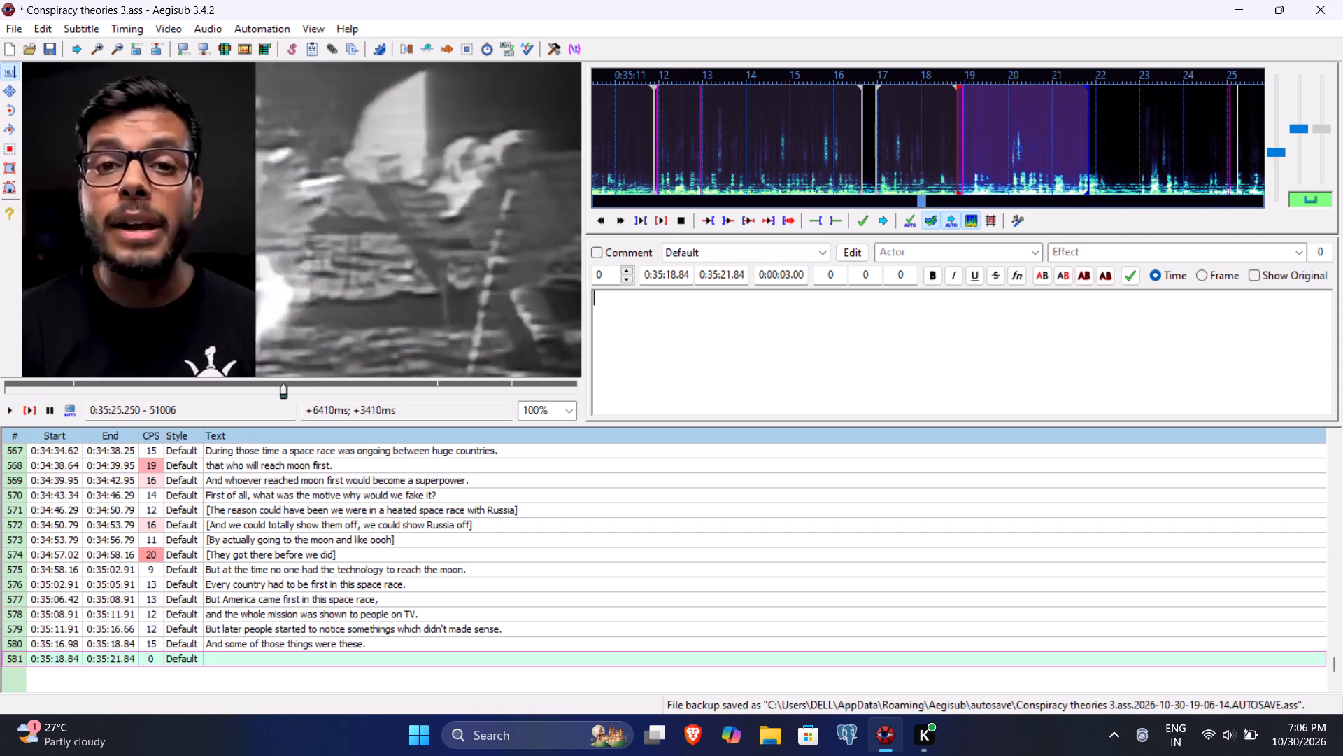
{"action": "left_click", "coordinate": [727, 273]}
{"action": "type", "text": "434"}
Enter "As soon as the US flag was poled, it started waving" as line 581's text and commit it.
{"action": "left_click", "coordinate": [702, 350]}
{"action": "key", "text": "a"}
{"action": "key", "text": "s"}
{"action": "key", "text": "BackSpace"}
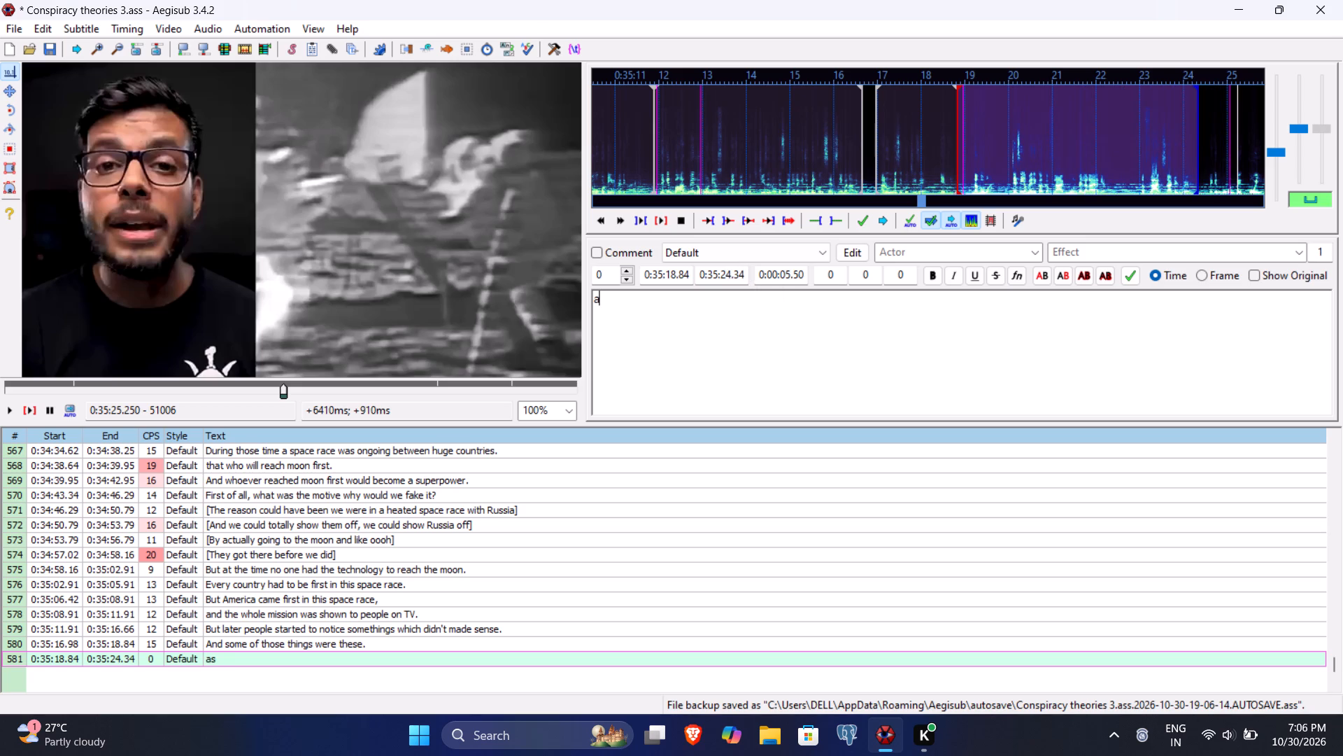
{"action": "key", "text": "BackSpace"}
{"action": "type", "text": "As sson"}
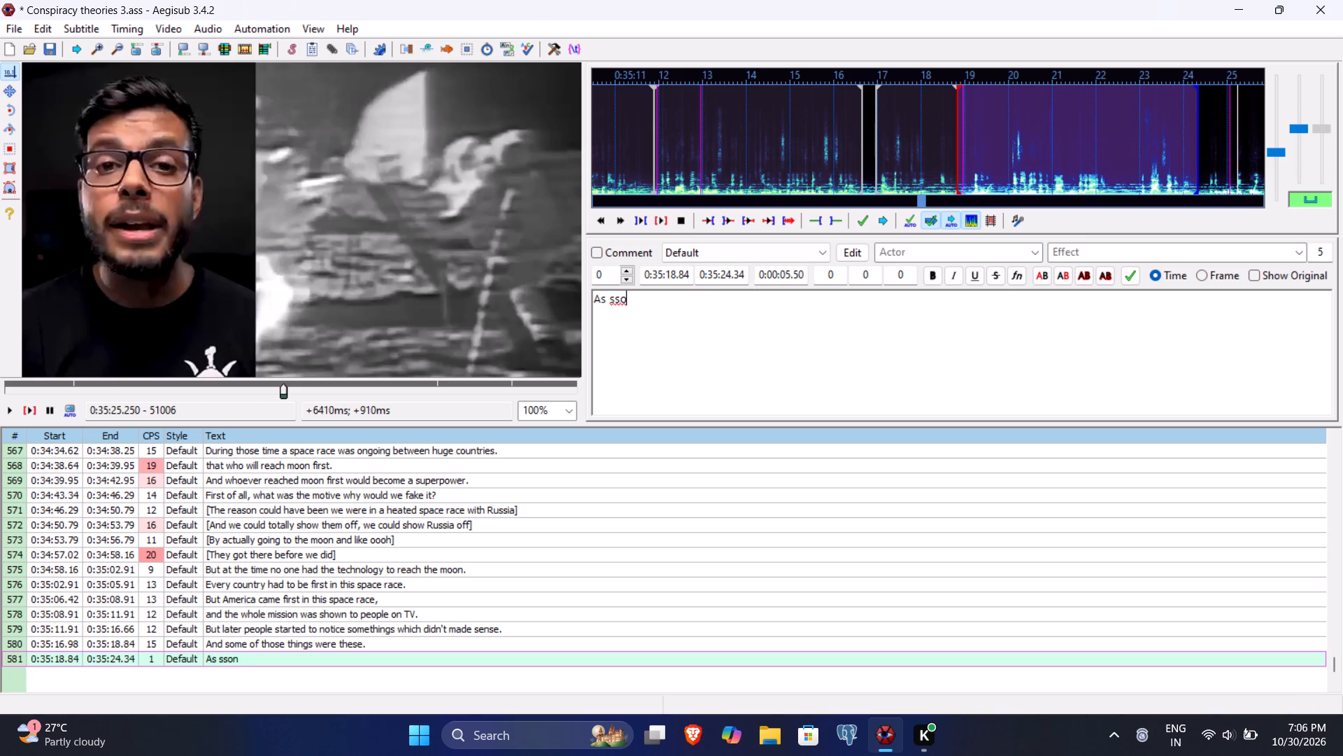
{"action": "key", "text": "BackSpace"}
{"action": "key", "text": "BackSpace"}
{"action": "key", "text": "BackSpace"}
{"action": "type", "text": "oon as the"}
{"action": "key", "text": "space"}
{"action": "type", "text": "US flag"}
{"action": "key", "text": "space"}
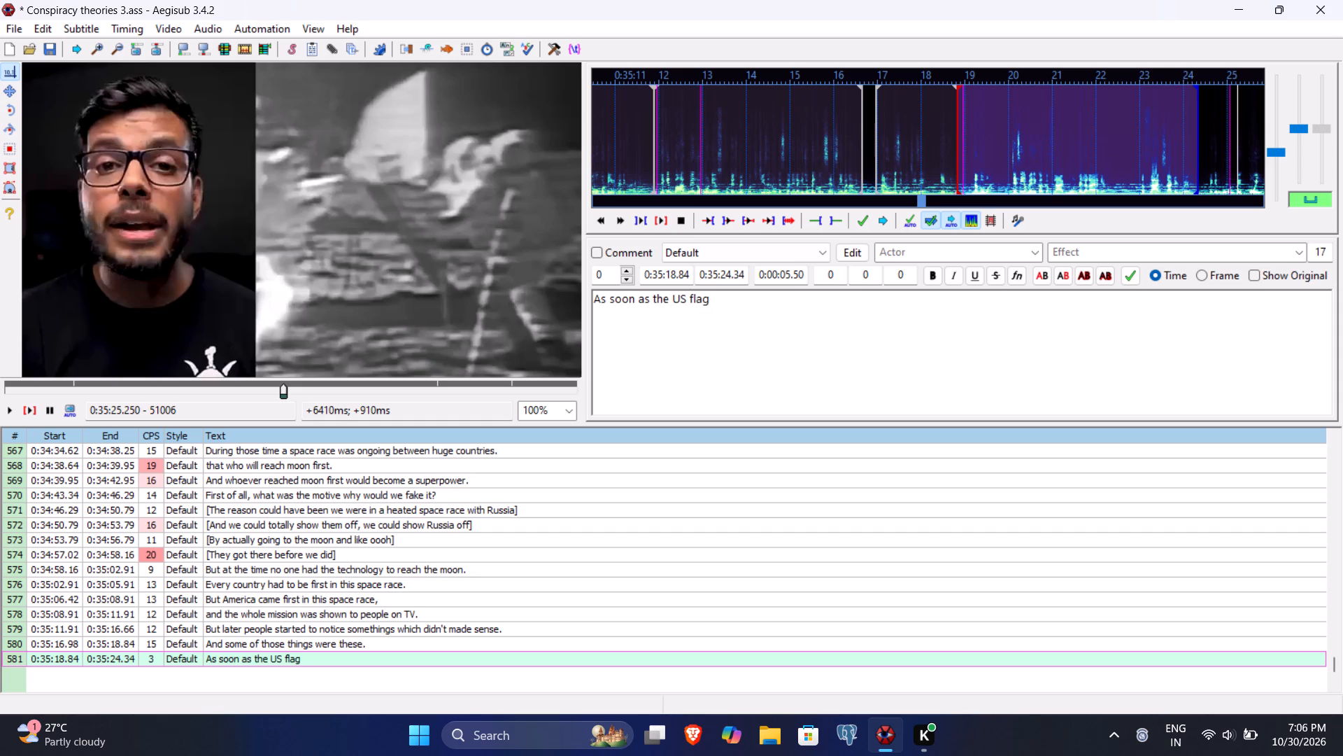
{"action": "type", "text": "was poled, it started e"}
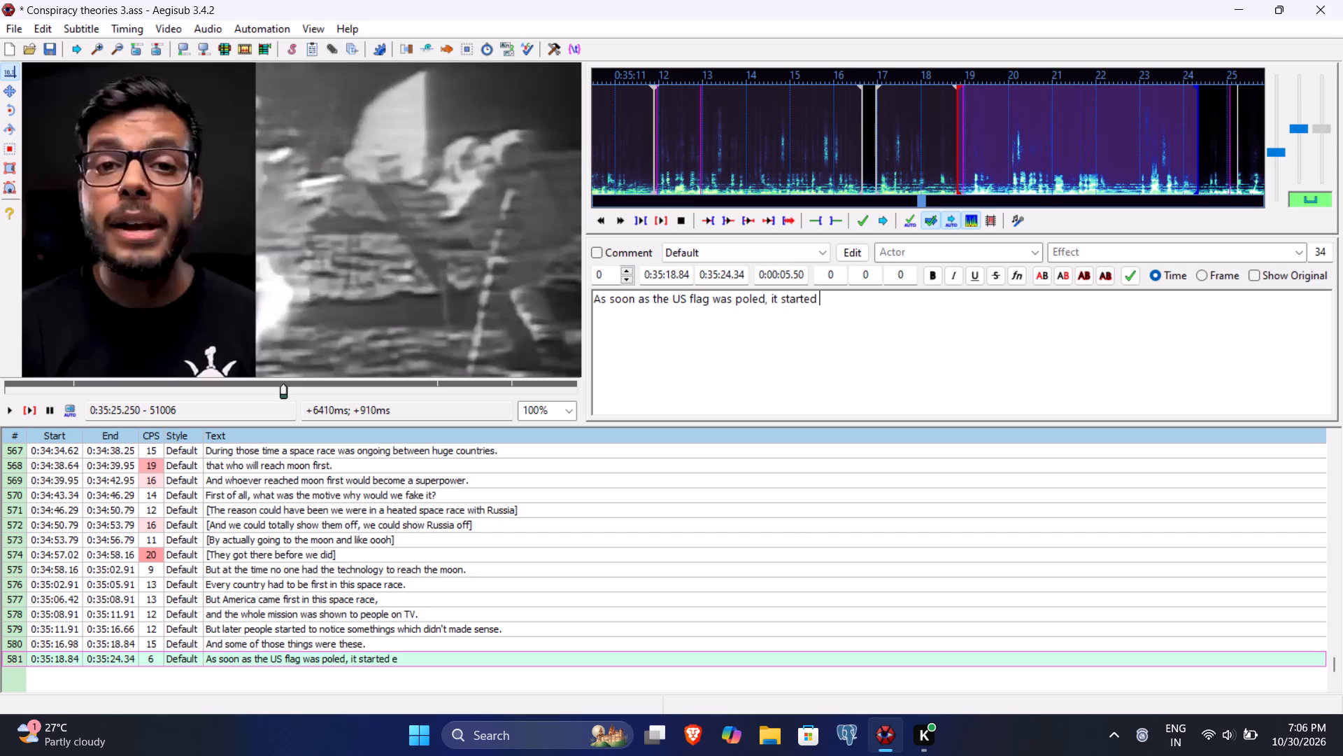
{"action": "key", "text": "BackSpace"}
{"action": "type", "text": "waving"}
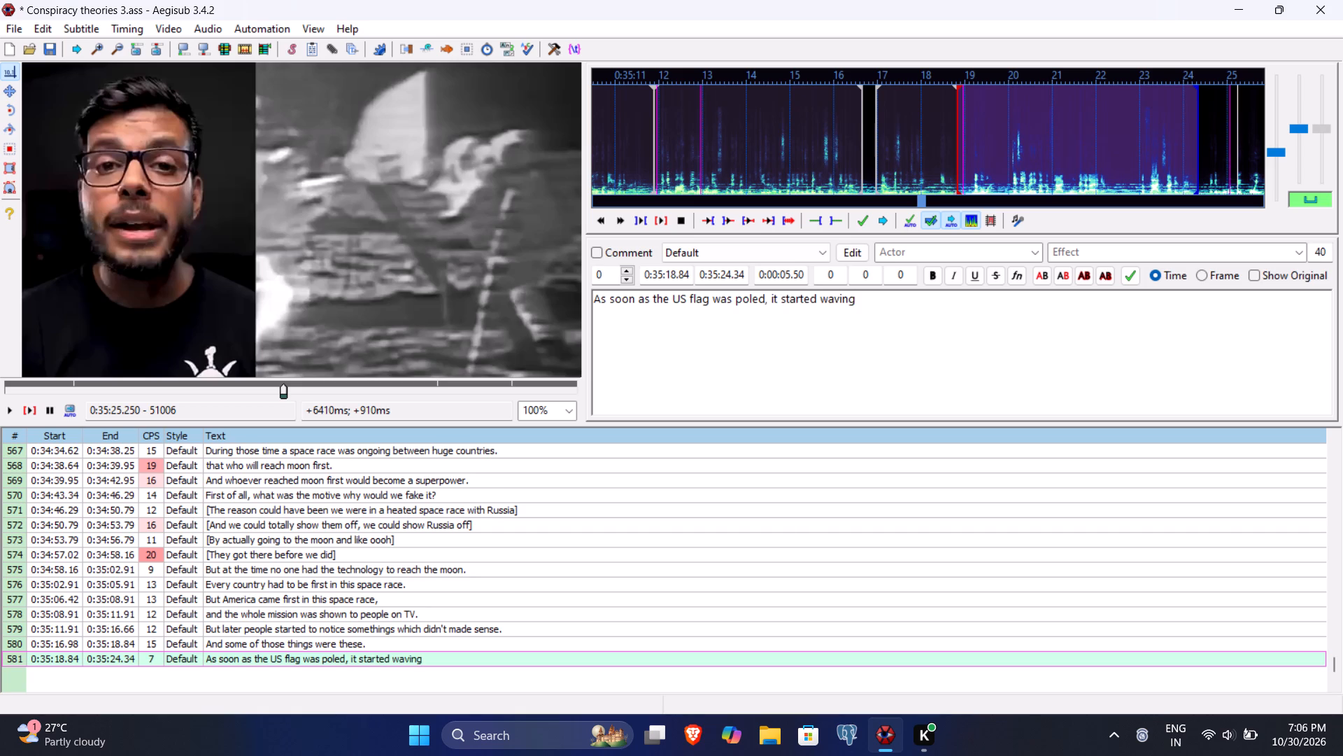
{"action": "key", "text": "Return"}
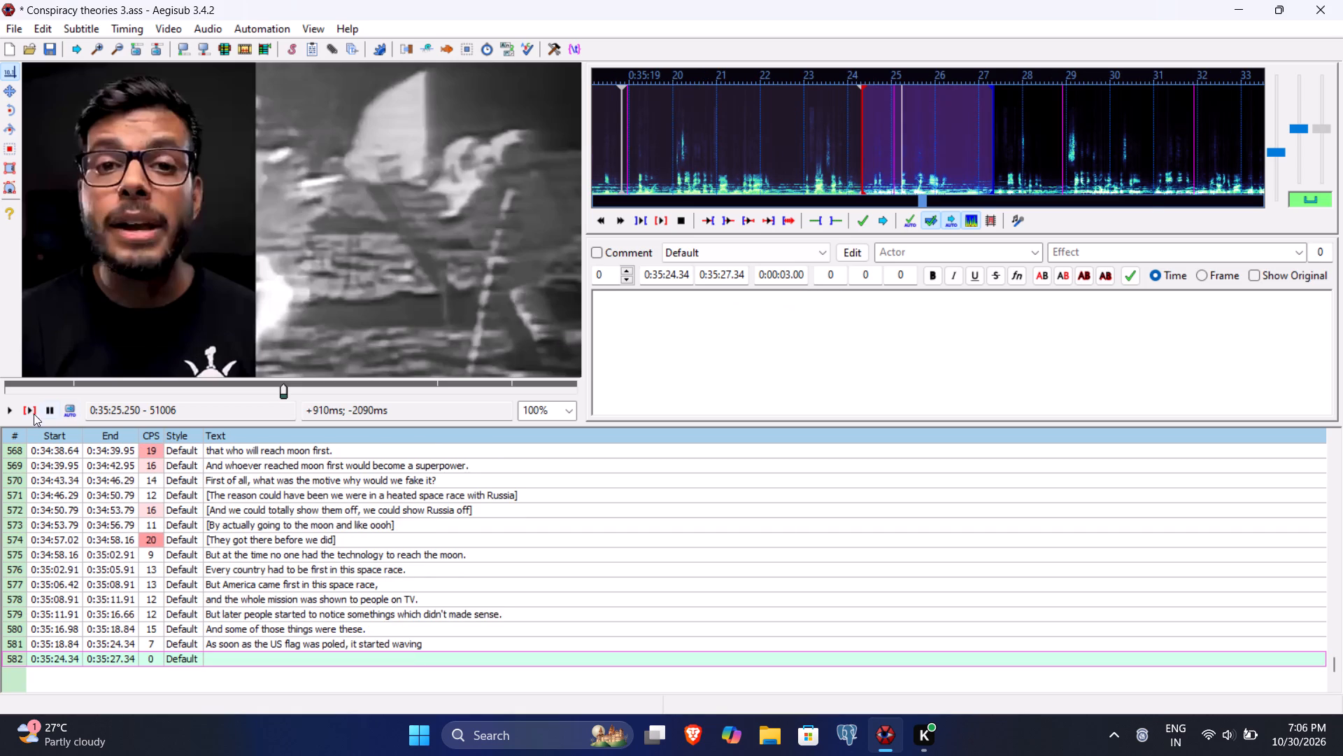
Play line 582 through to the end of the spoken phrase and set its end time to 0:35:28.70.
{"action": "left_click", "coordinate": [31, 409]}
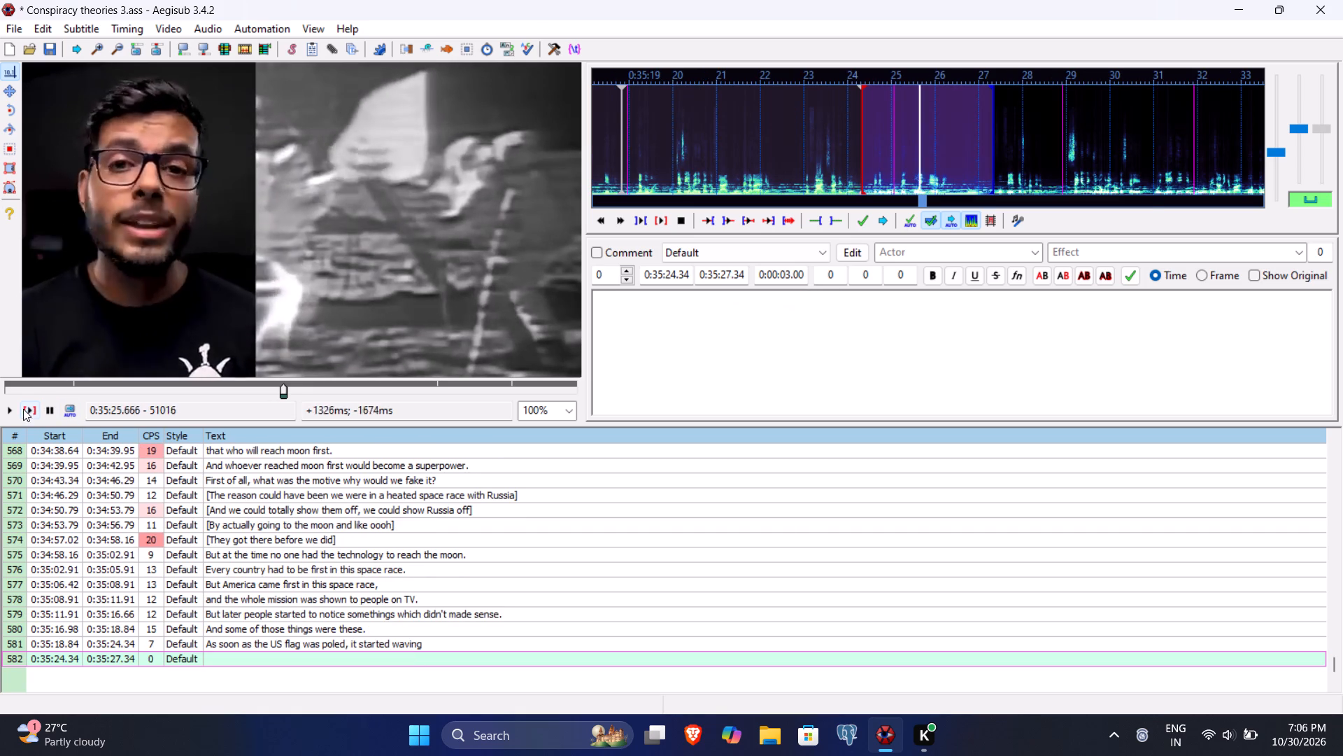
{"action": "left_click", "coordinate": [5, 406]}
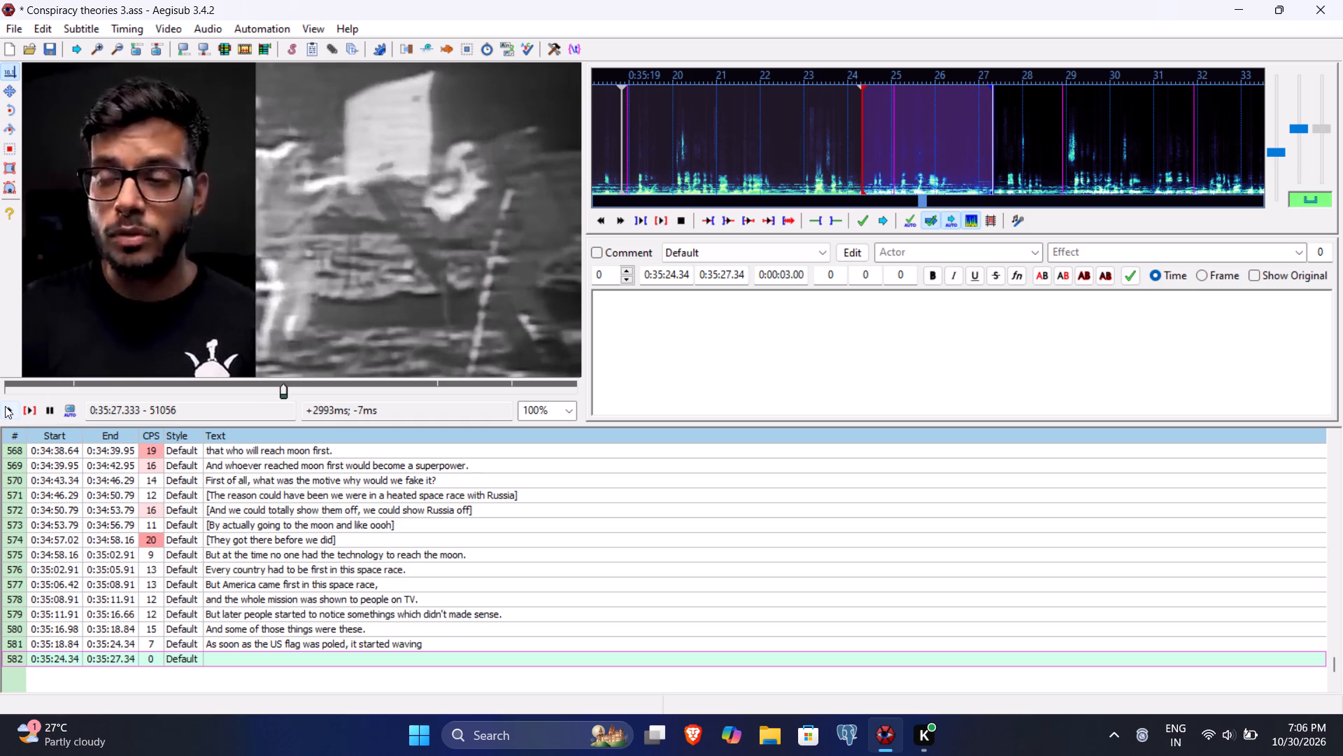
{"action": "left_click", "coordinate": [5, 406]}
{"action": "double_click", "coordinate": [5, 406]}
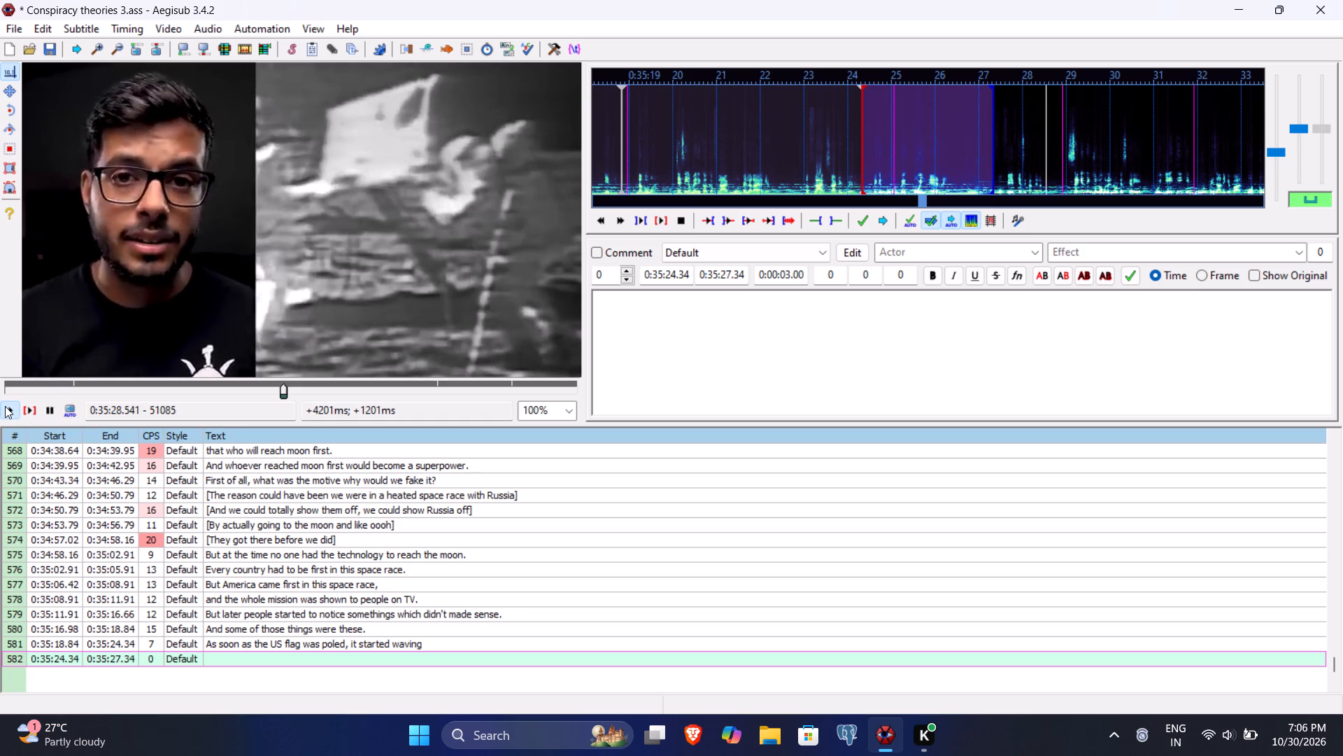
{"action": "left_click", "coordinate": [727, 277]}
{"action": "key", "text": "8"}
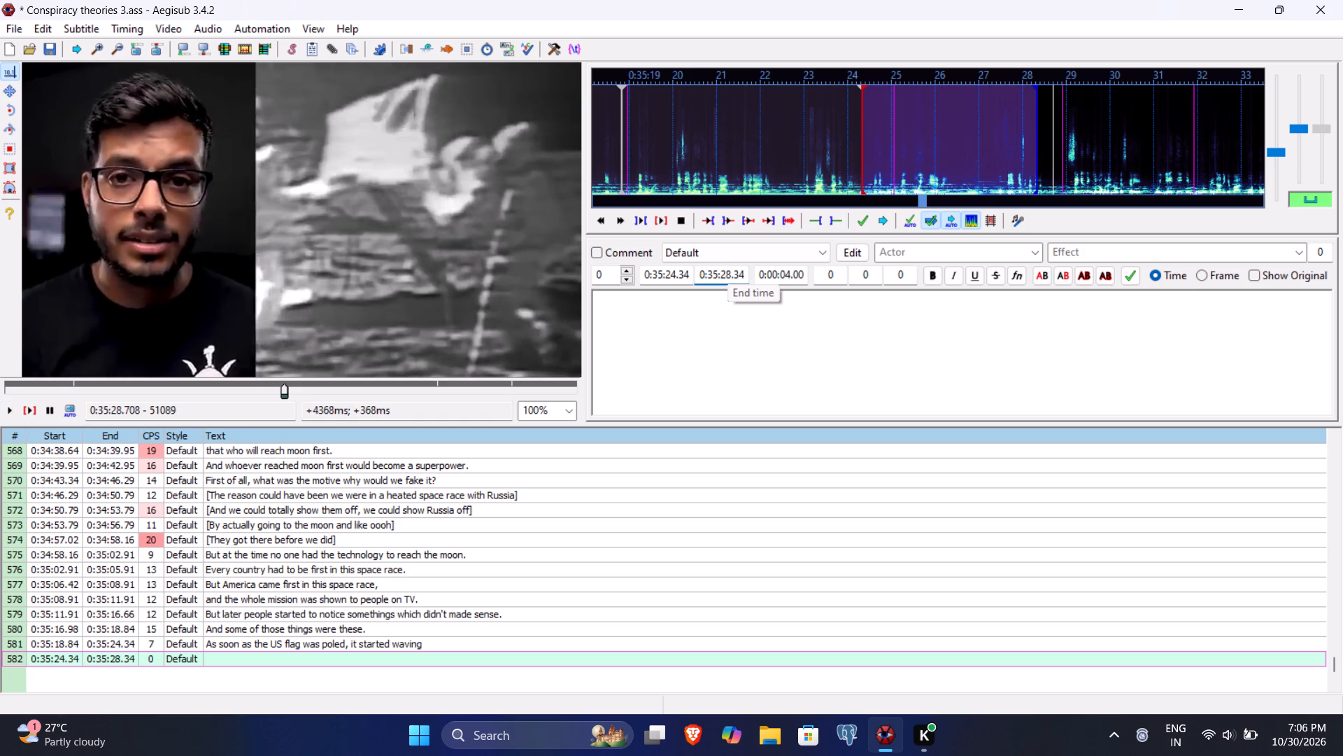
{"action": "type", "text": "70"}
Enter "But moon has no air so how did it started waving?" as line 582's text and commit it.
{"action": "left_click", "coordinate": [668, 372]}
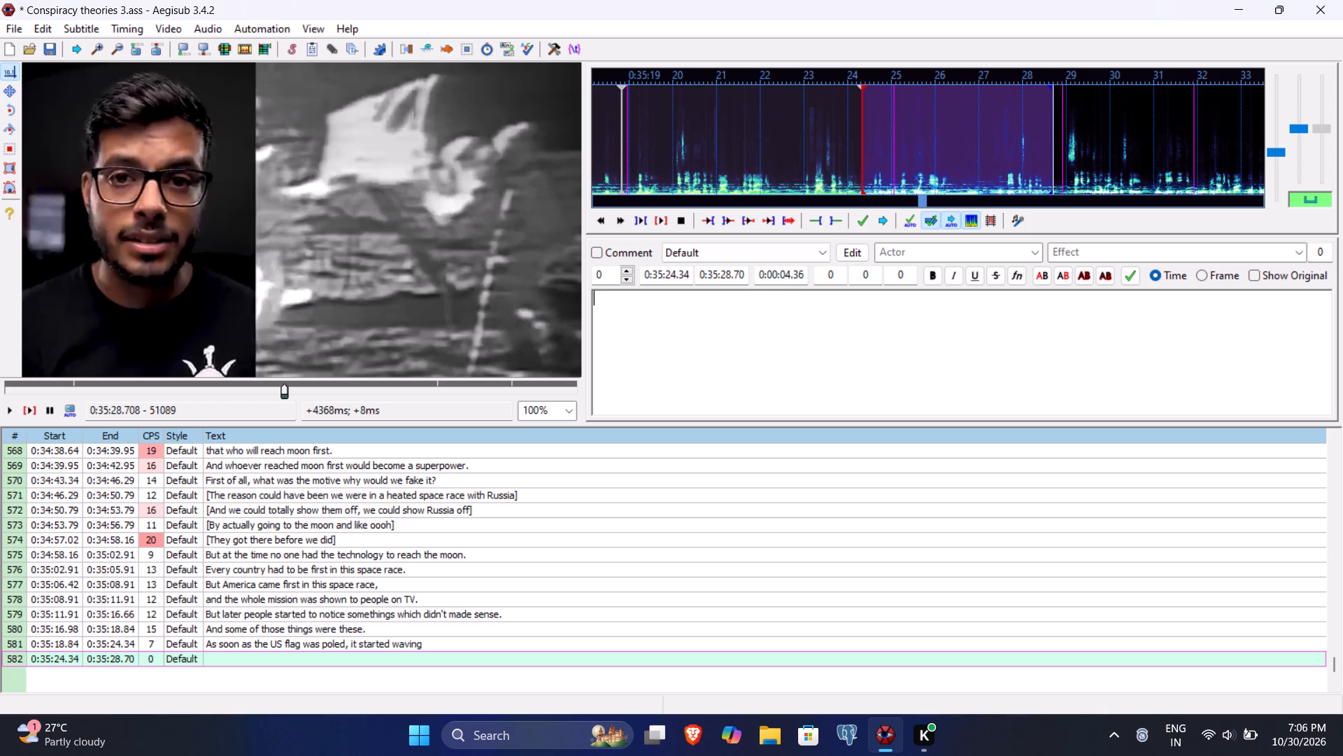
{"action": "type", "text": "But moon has no air so wh"}
{"action": "key", "text": "BackSpace"}
{"action": "key", "text": "BackSpace"}
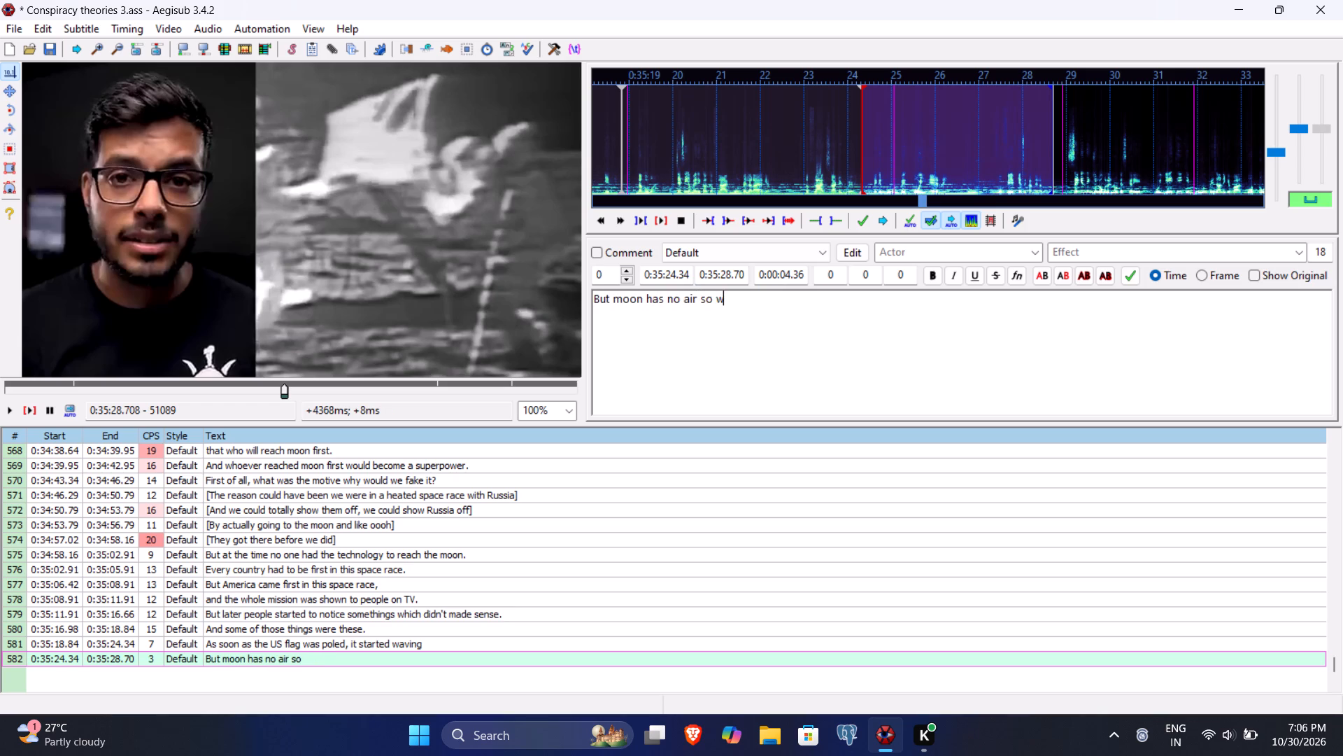
{"action": "type", "text": "how didi"}
{"action": "key", "text": "BackSpace"}
{"action": "key", "text": "space"}
{"action": "type", "text": "it started e"}
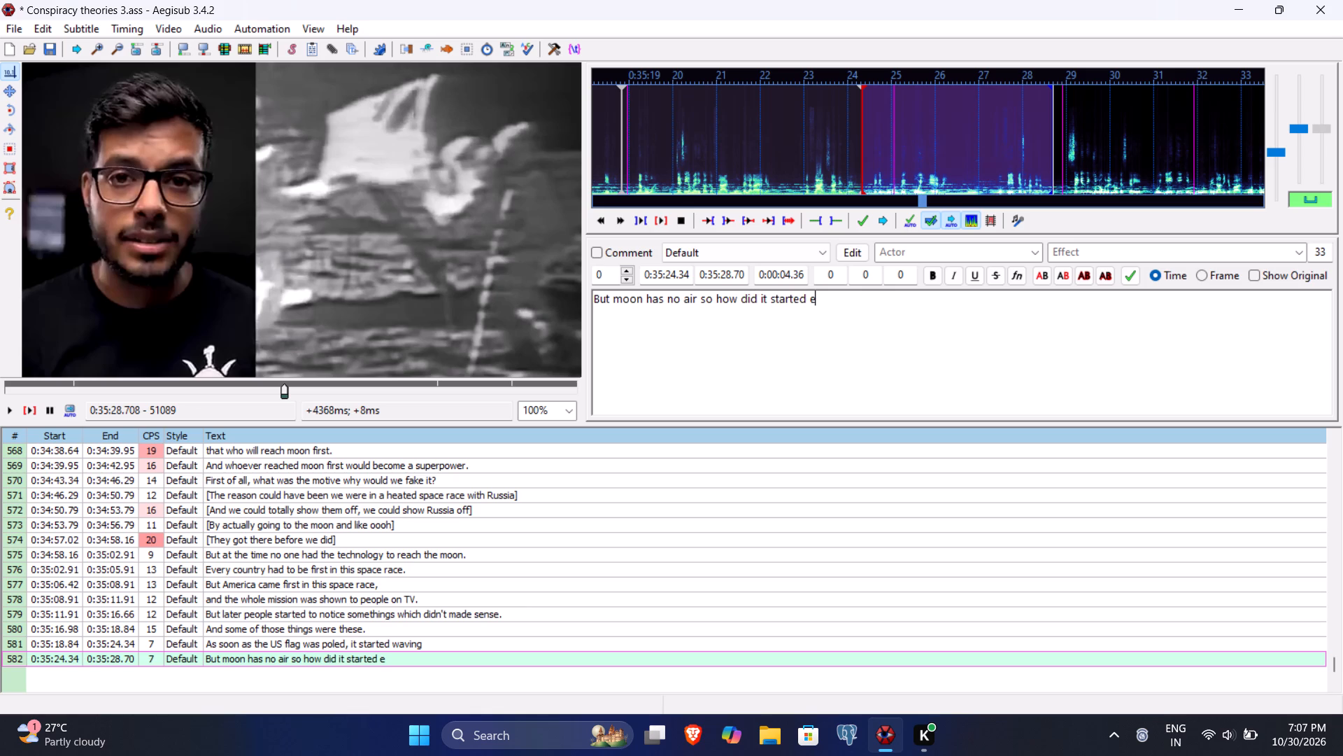
{"action": "key", "text": "BackSpace"}
{"action": "type", "text": "waving"}
{"action": "key", "text": "shift+question"}
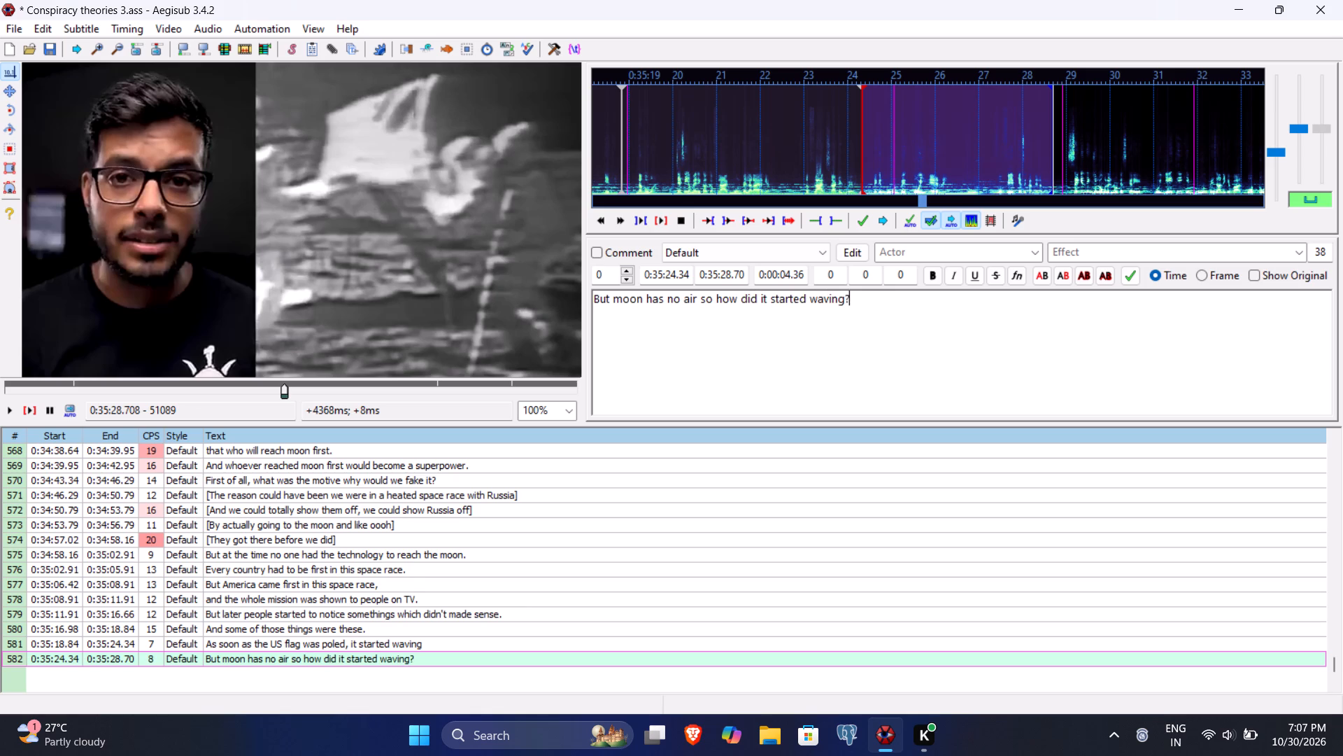
{"action": "key", "text": "Return"}
Play line 583 and set its end time to 0:35:30.87 and its start time to 0:35:29.00.
{"action": "left_click", "coordinate": [29, 417]}
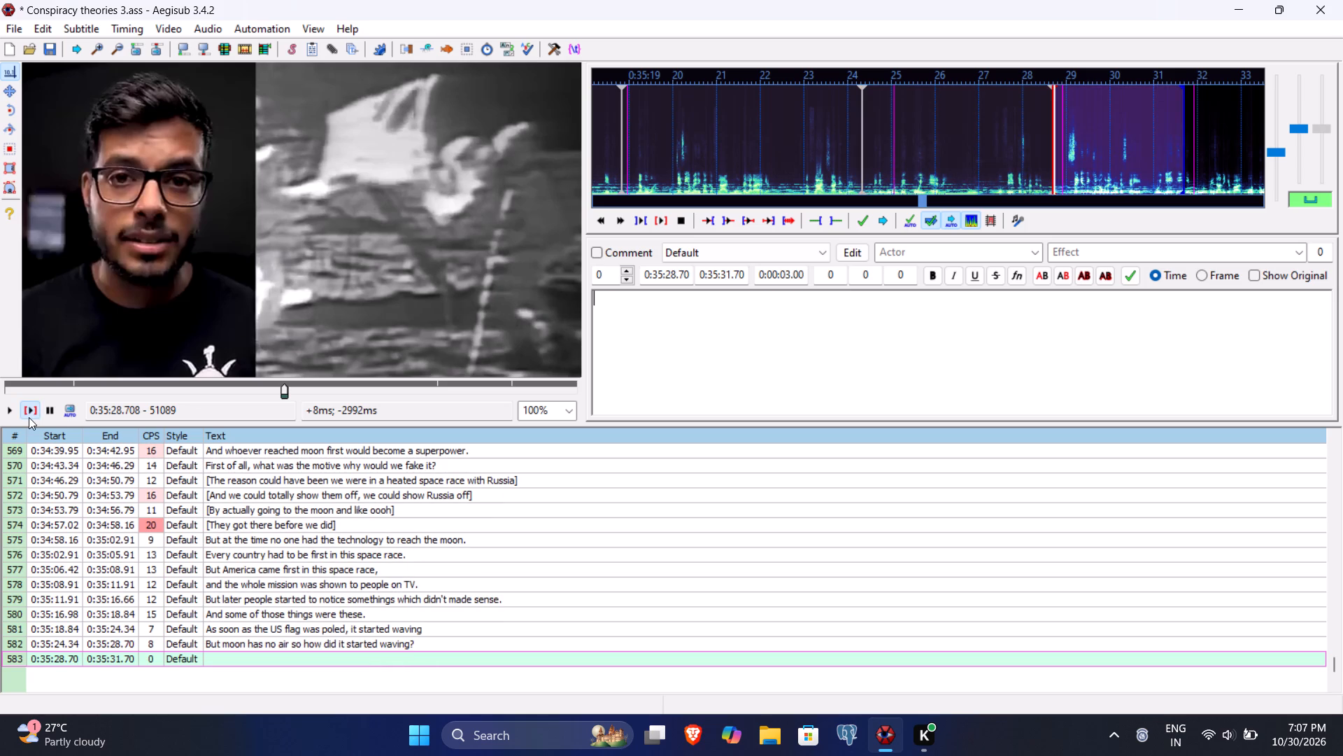
{"action": "left_click", "coordinate": [4, 412]}
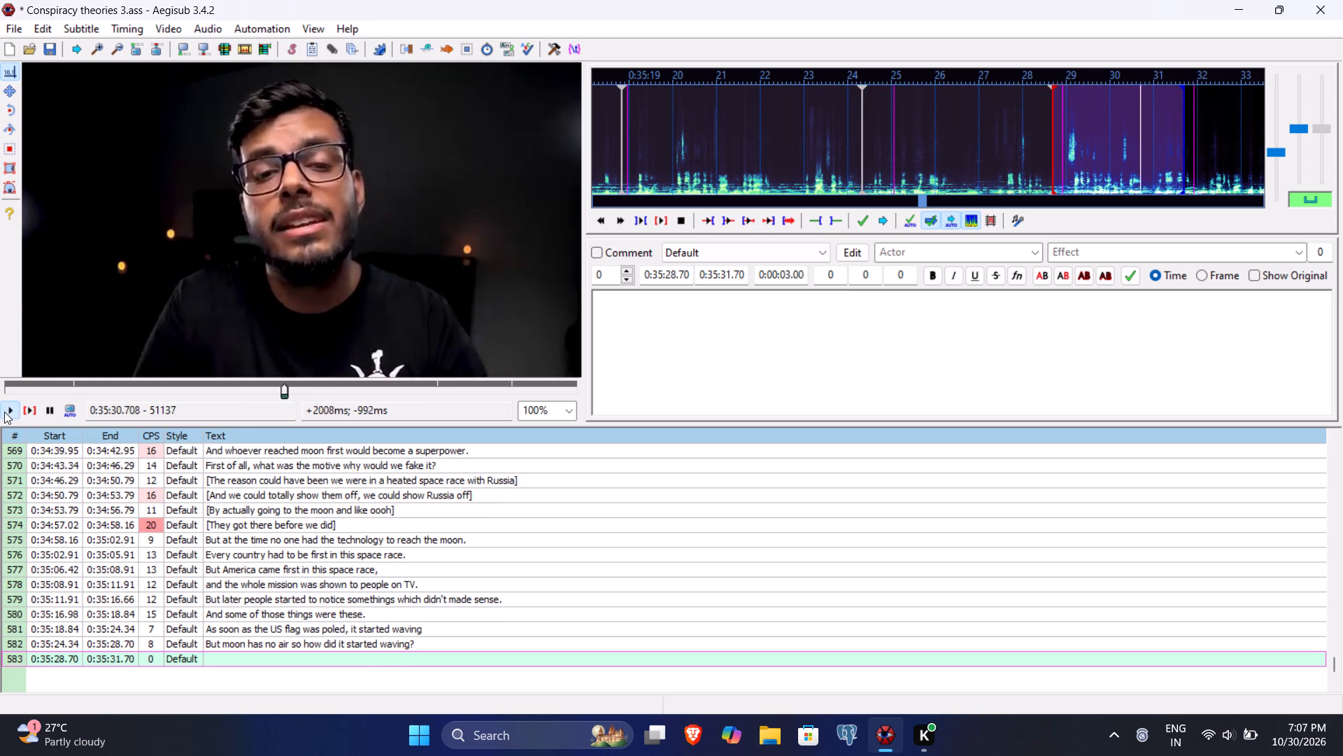
{"action": "left_click", "coordinate": [725, 272]}
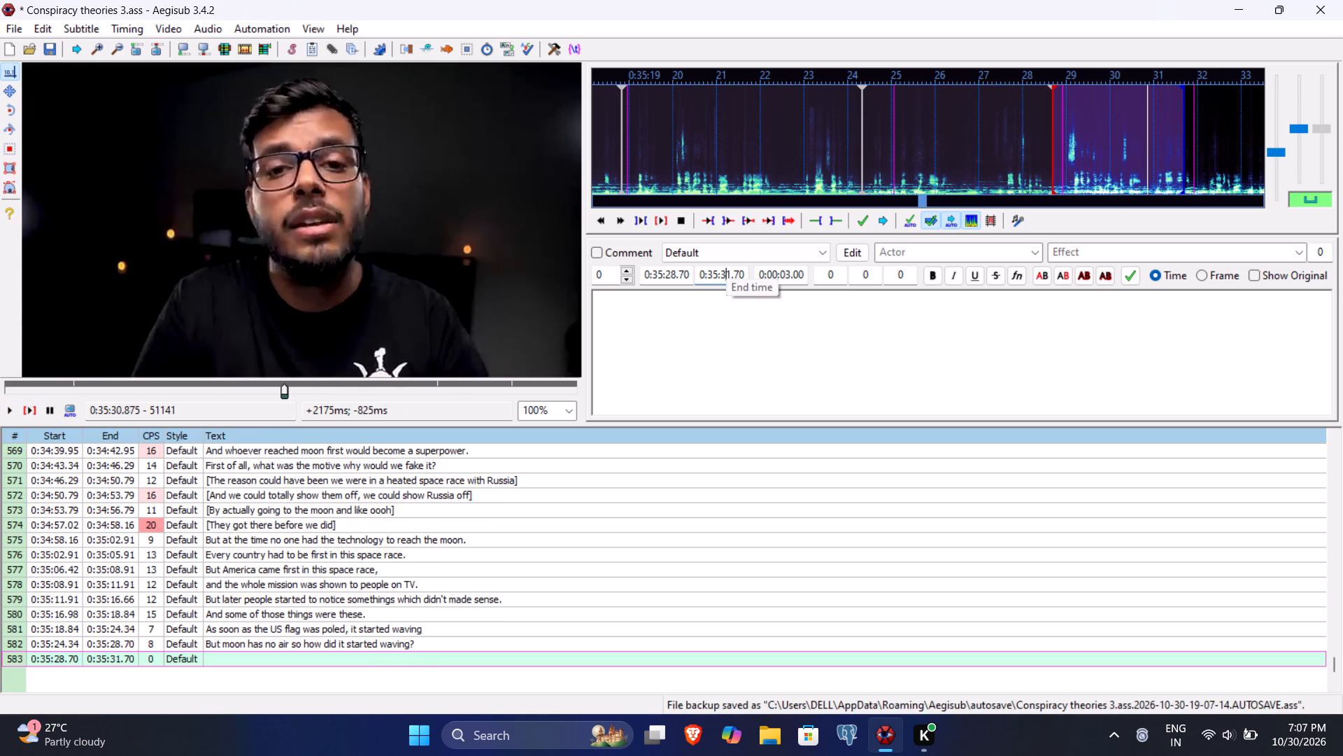
{"action": "type", "text": "087"}
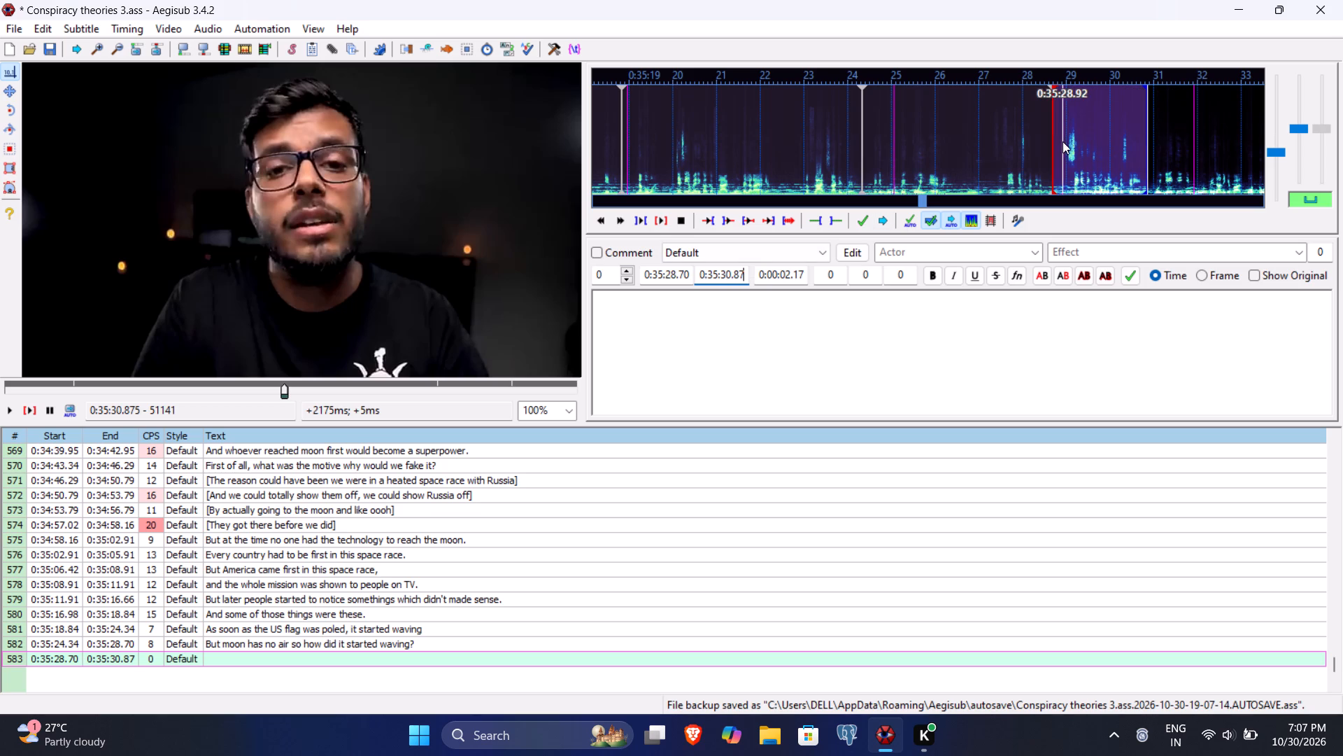
{"action": "left_click", "coordinate": [669, 274]}
{"action": "type", "text": "900"}
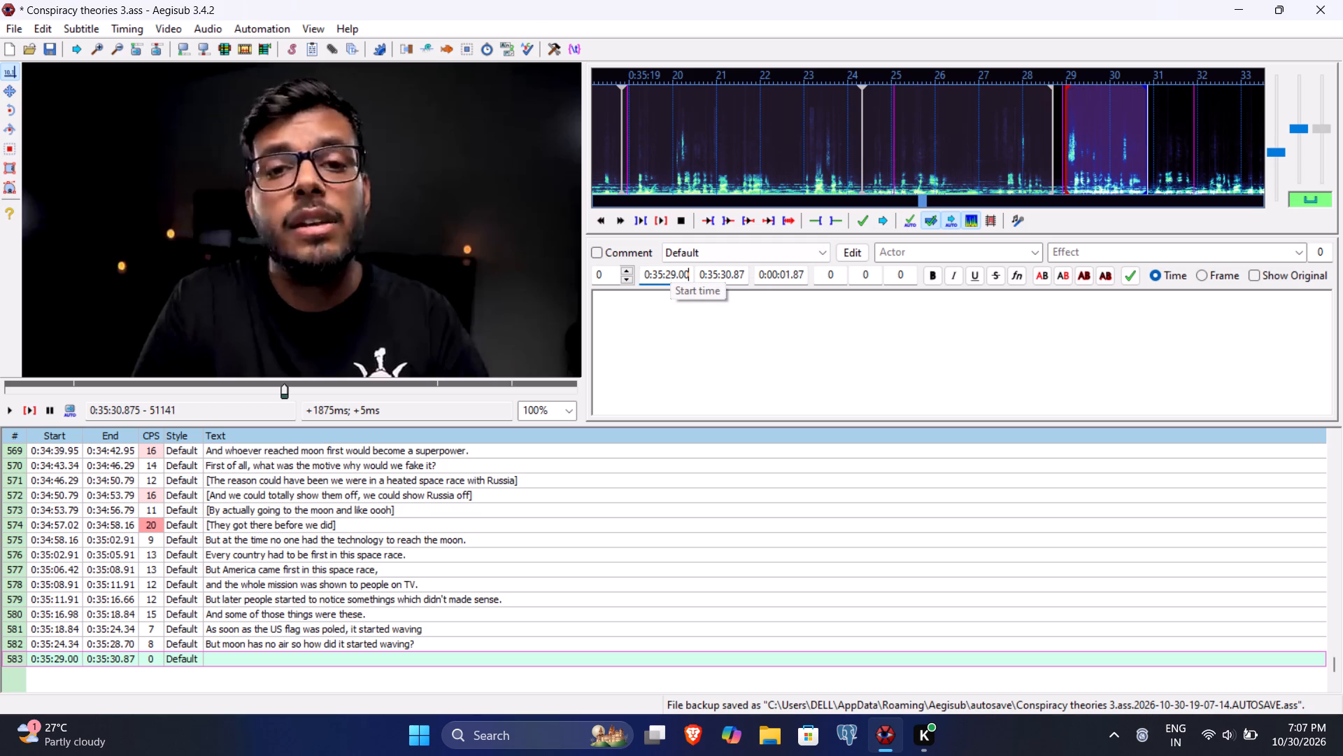
Enter "The second thing people noticed," as line 583's text.
{"action": "left_click", "coordinate": [659, 339]}
{"action": "type", "text": "The se"}
{"action": "type", "text": "cond thing people notices"}
{"action": "key", "text": "BackSpace"}
{"action": "type", "text": "d,"}
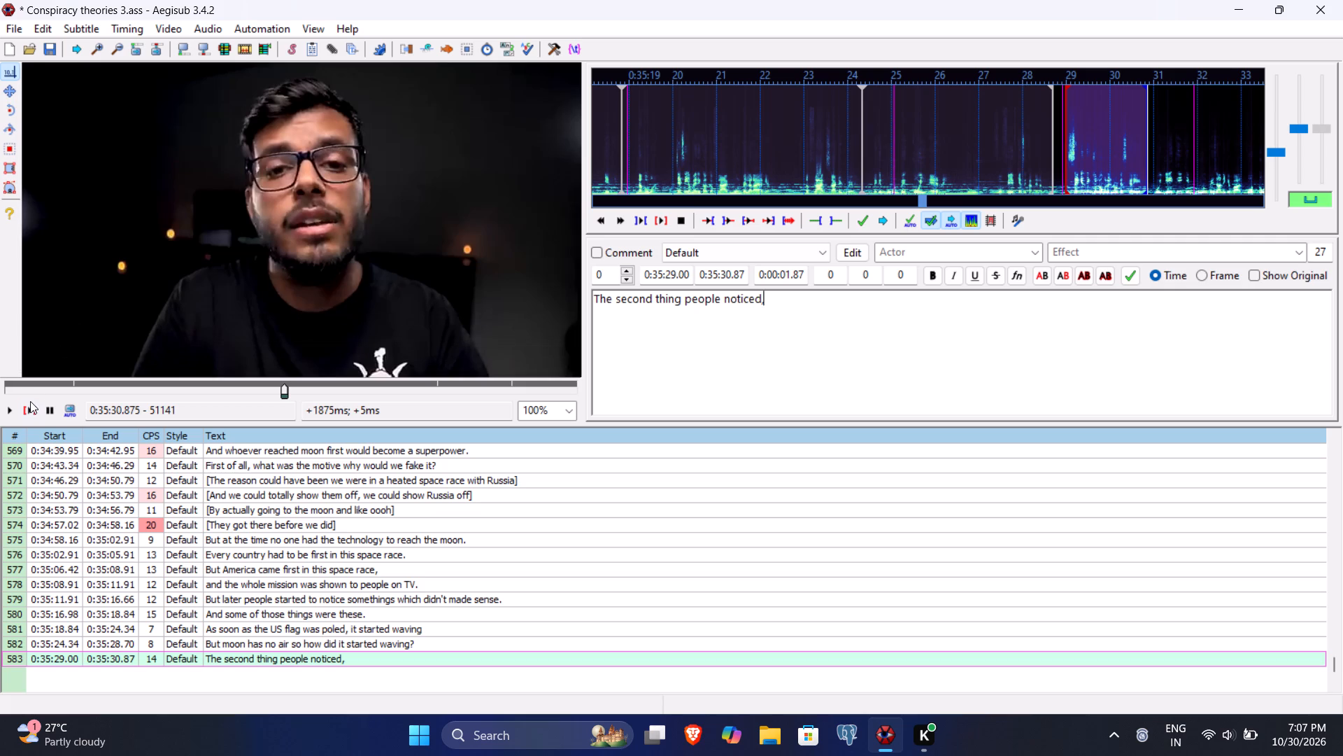
Play back line 583 to check its timing and commit it.
{"action": "left_click", "coordinate": [30, 409]}
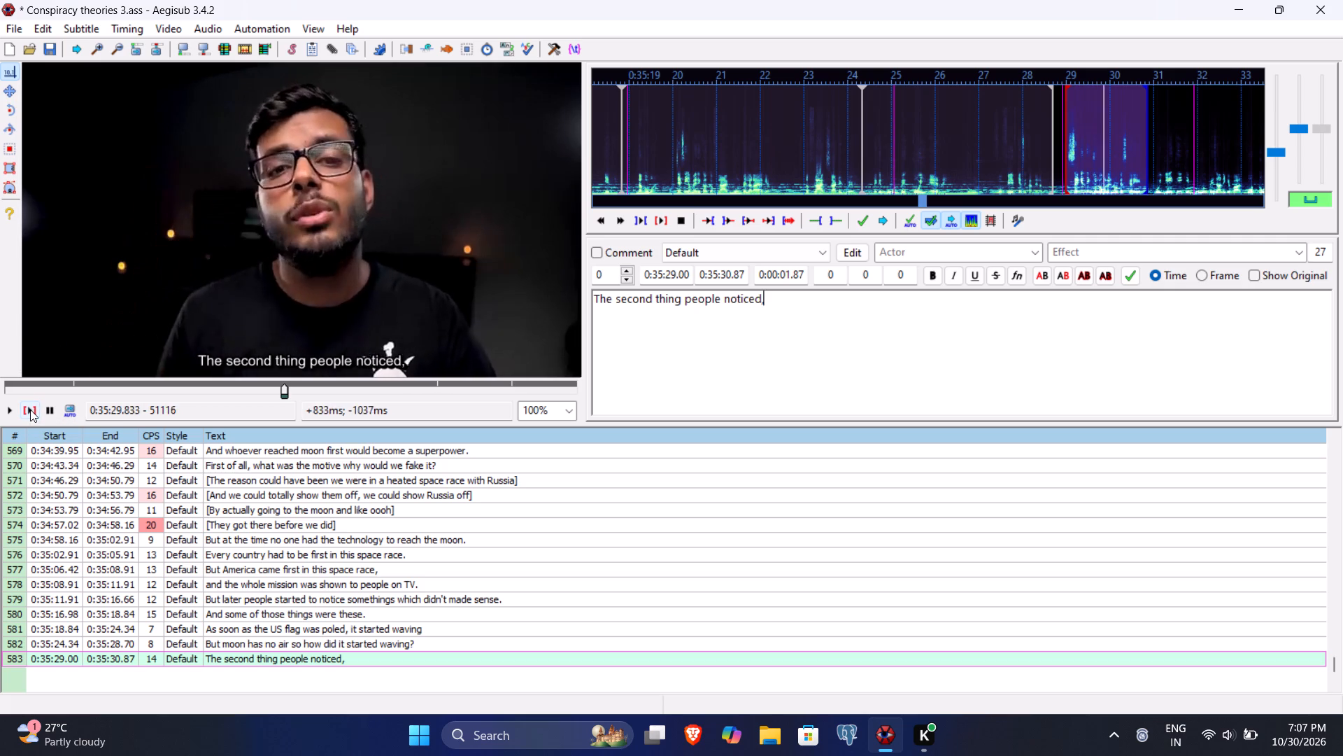
{"action": "key", "text": "Return"}
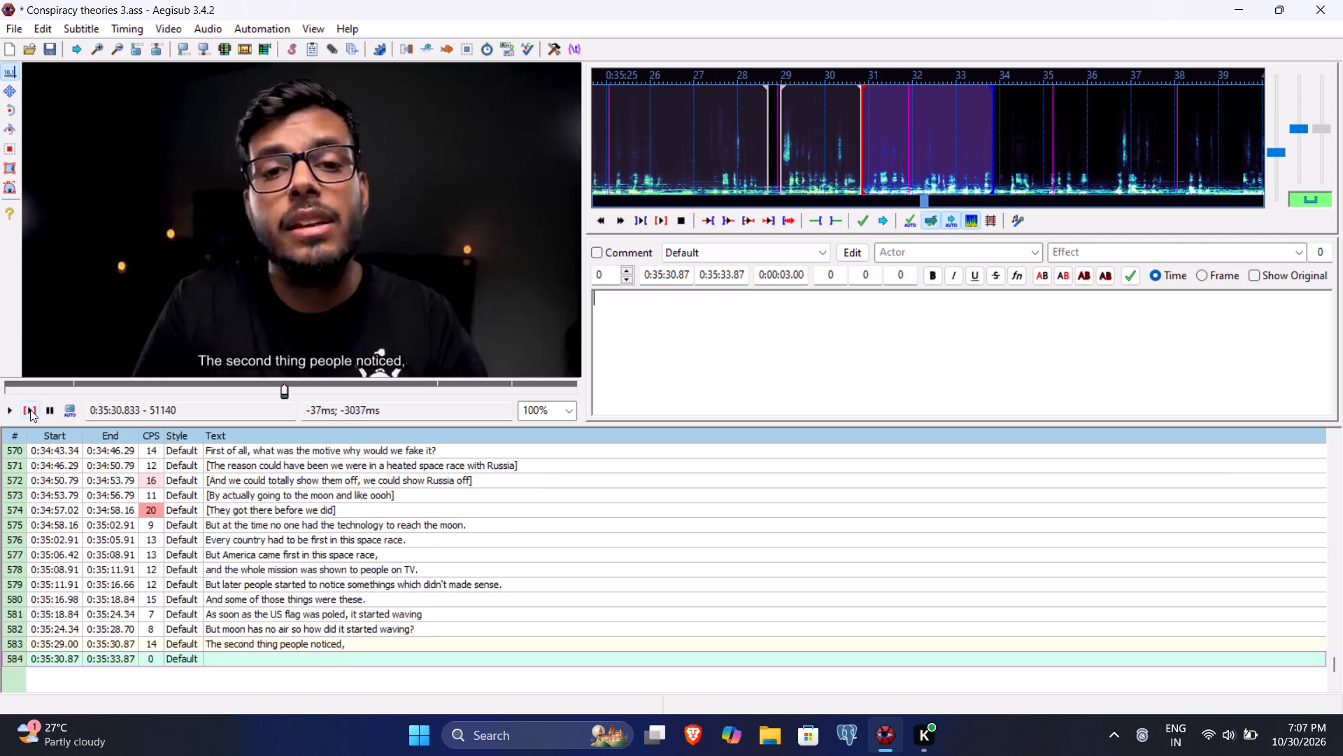
Play line 584 through to the end of the spoken phrase and set its end time to 0:35:35.00.
{"action": "left_click", "coordinate": [30, 409]}
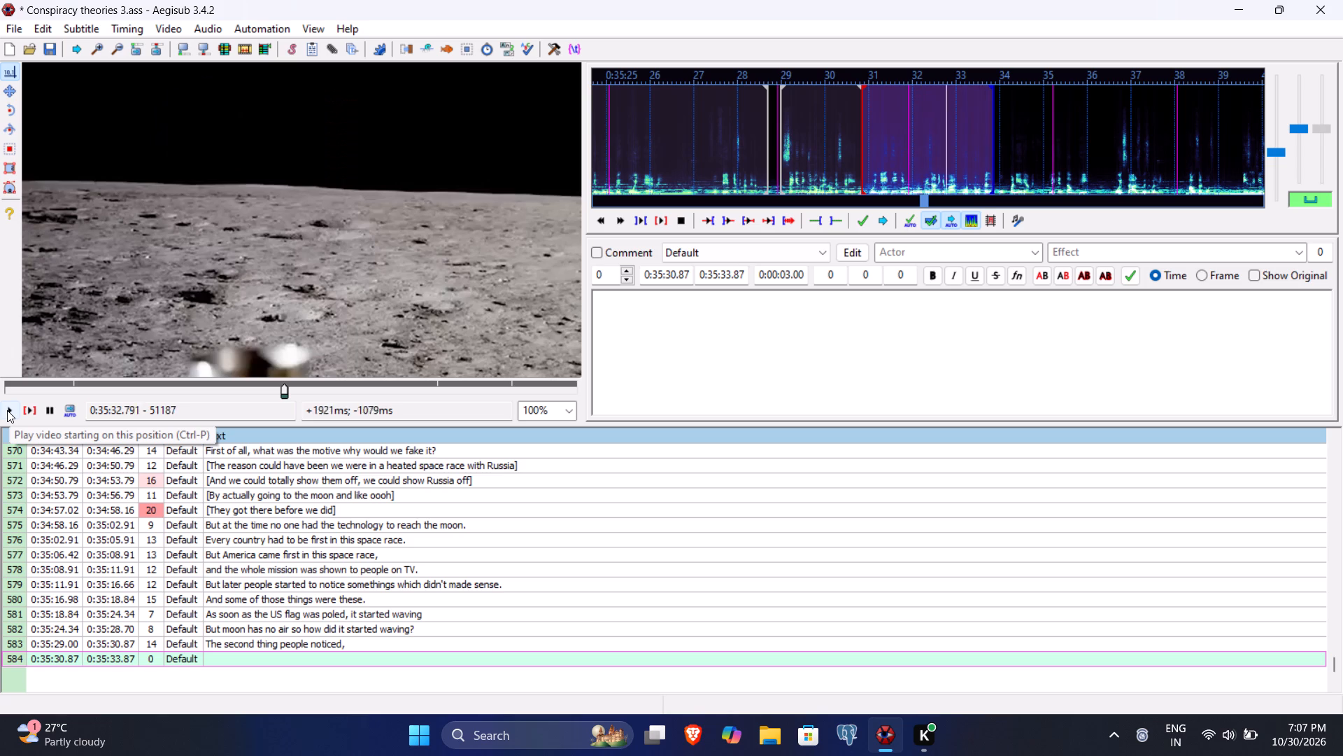
{"action": "left_click", "coordinate": [23, 410]}
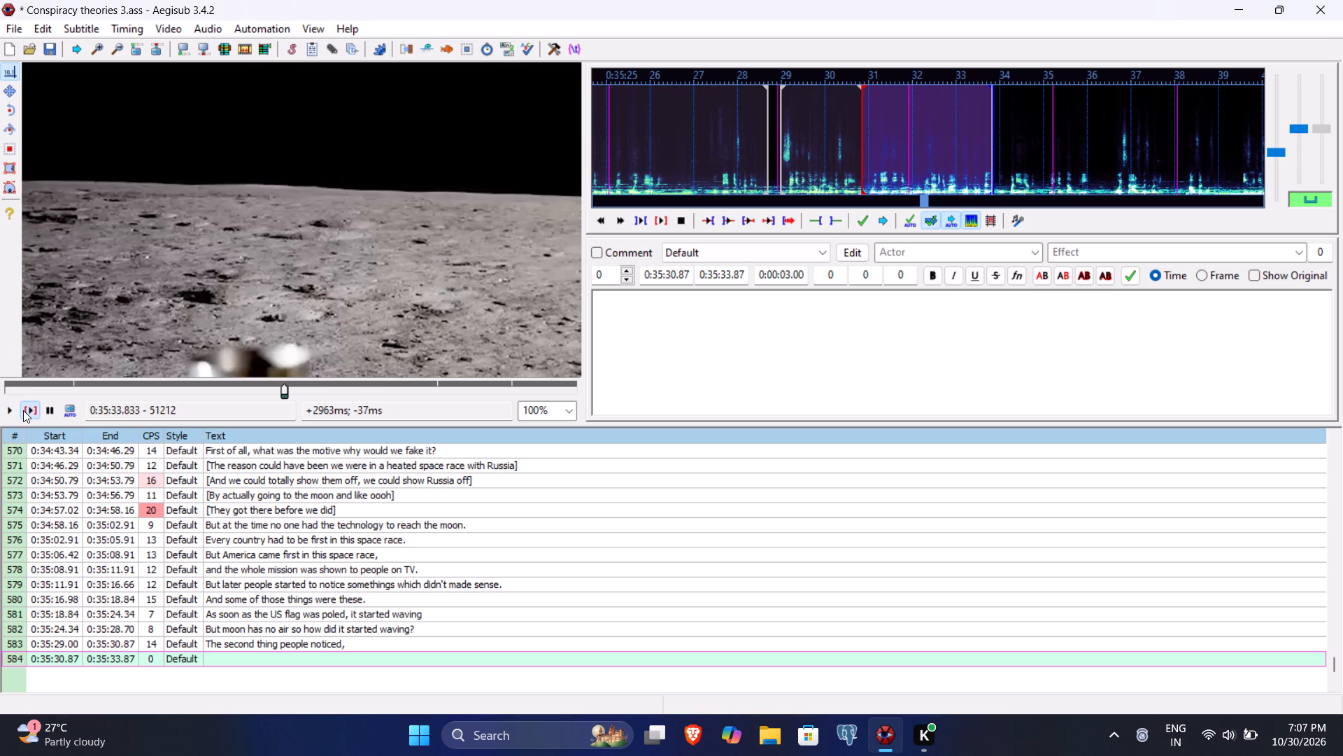
{"action": "double_click", "coordinate": [9, 412]}
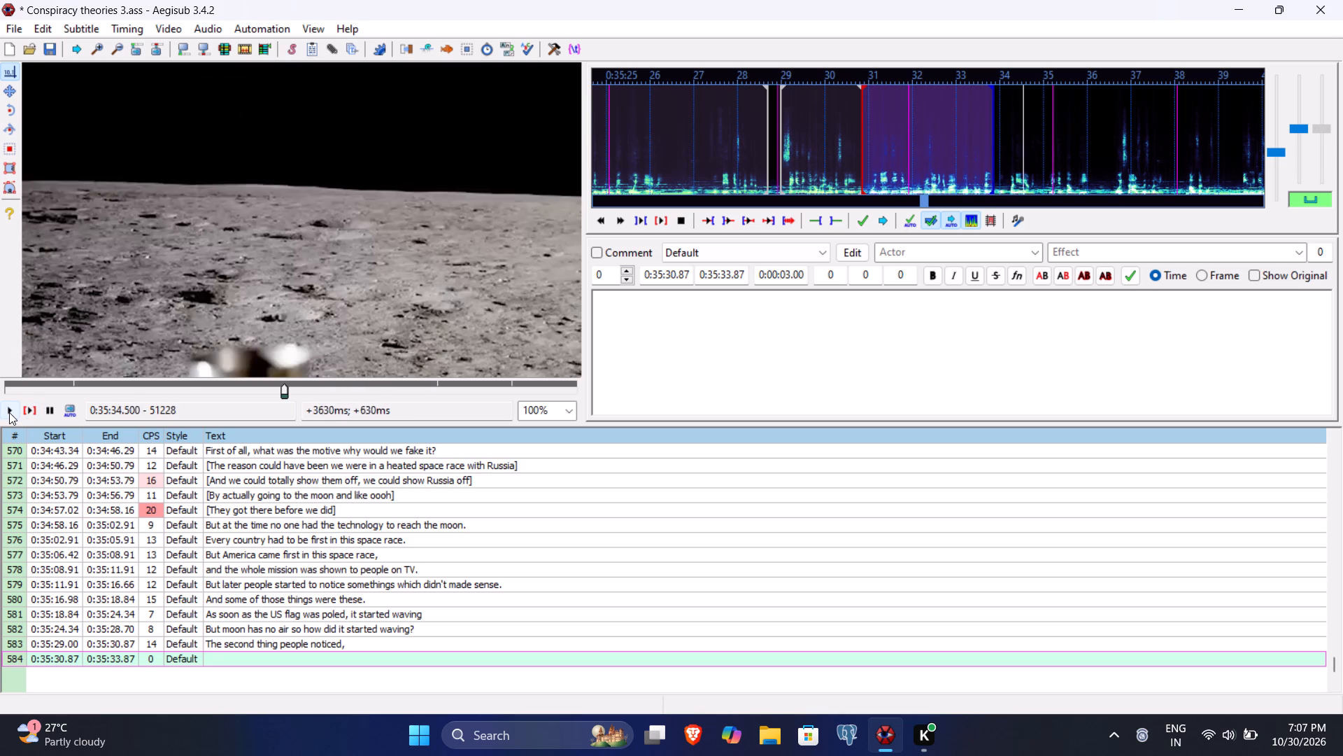
{"action": "left_click", "coordinate": [9, 412]}
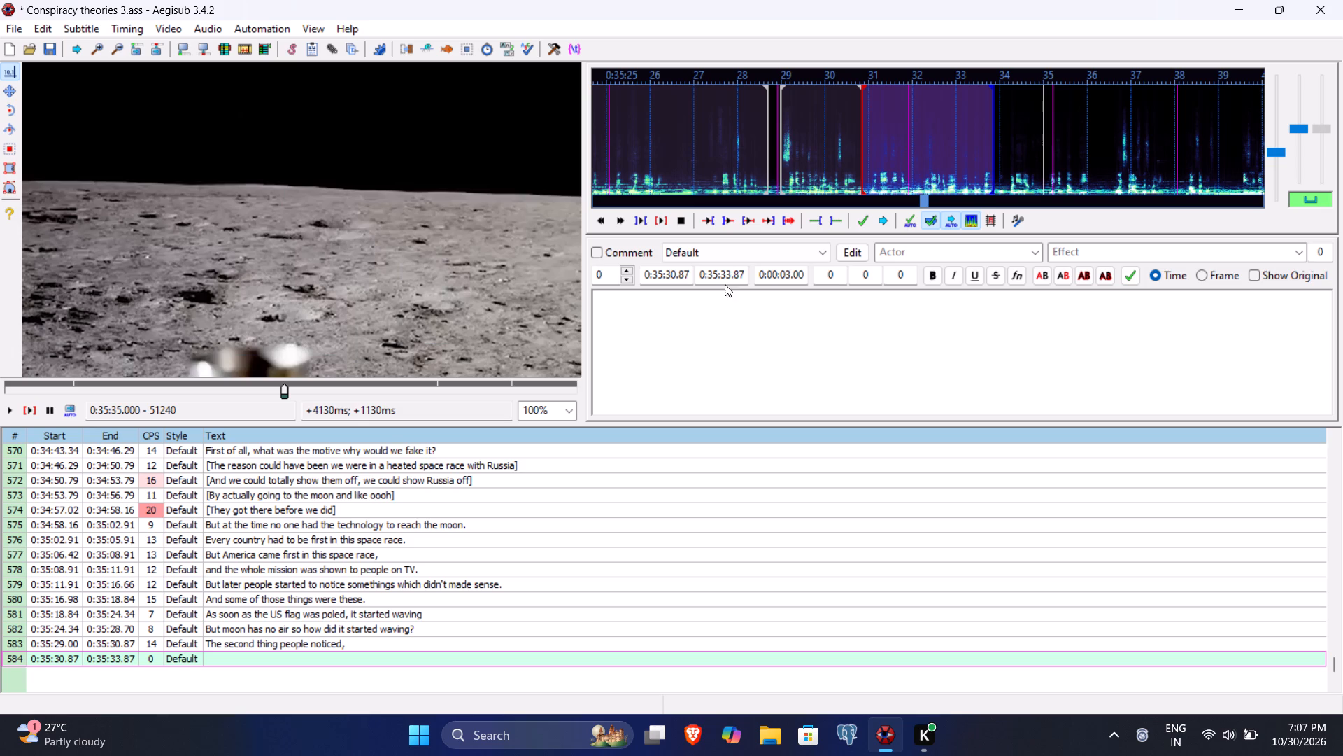
{"action": "left_click", "coordinate": [725, 272]}
{"action": "type", "text": "500"}
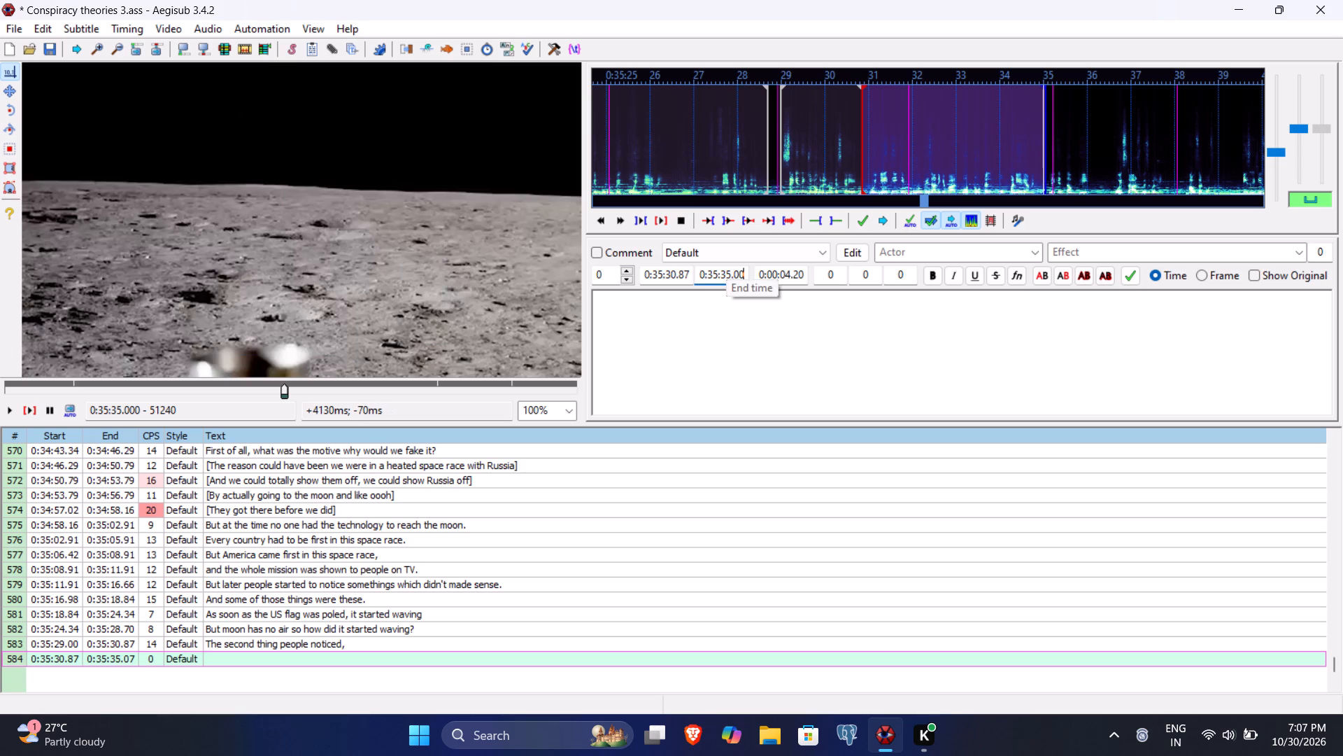
Enter "After going to the moon, it was in a totally clear area." as line 584's text and commit it.
{"action": "left_click", "coordinate": [716, 378]}
{"action": "key", "text": "shift+a"}
{"action": "type", "text": "fter going to the moon"}
{"action": "key", "text": "space"}
{"action": "key", "text": "BackSpace"}
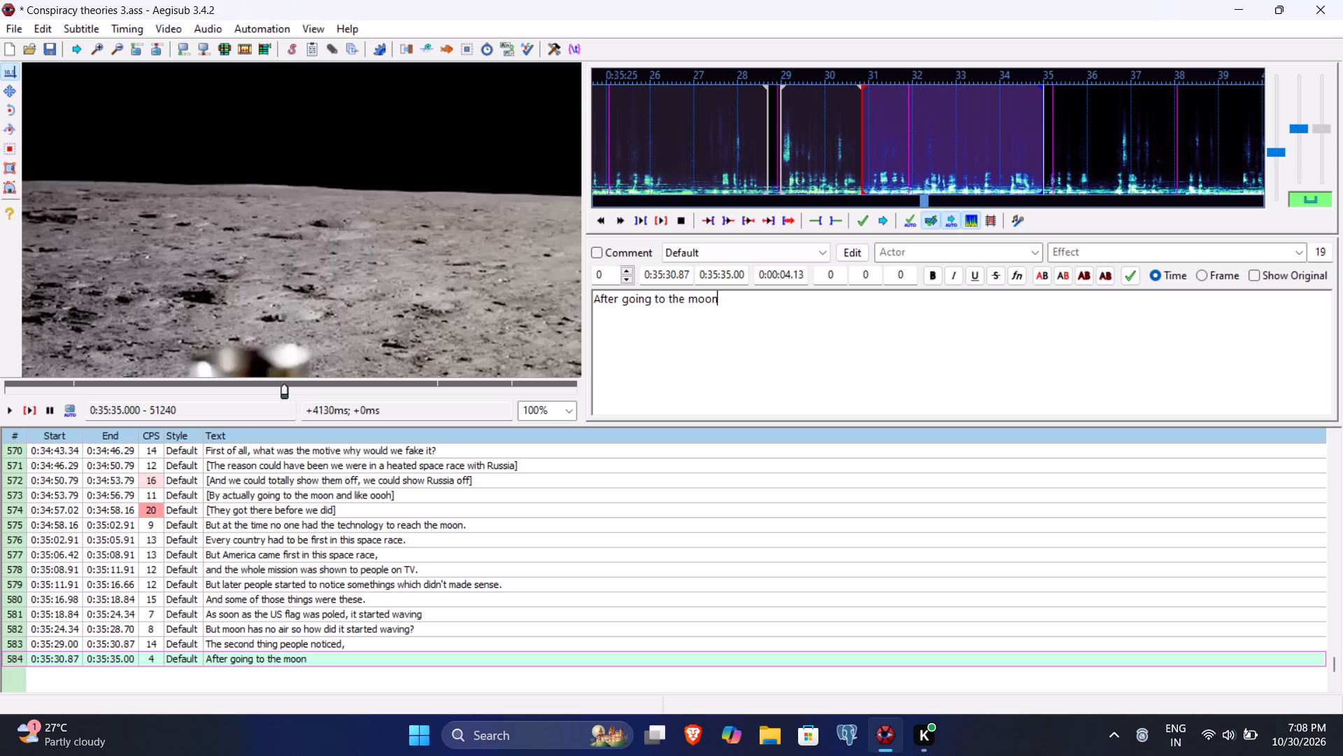
{"action": "type", "text": ", it e"}
{"action": "key", "text": "BackSpace"}
{"action": "type", "text": "was in"}
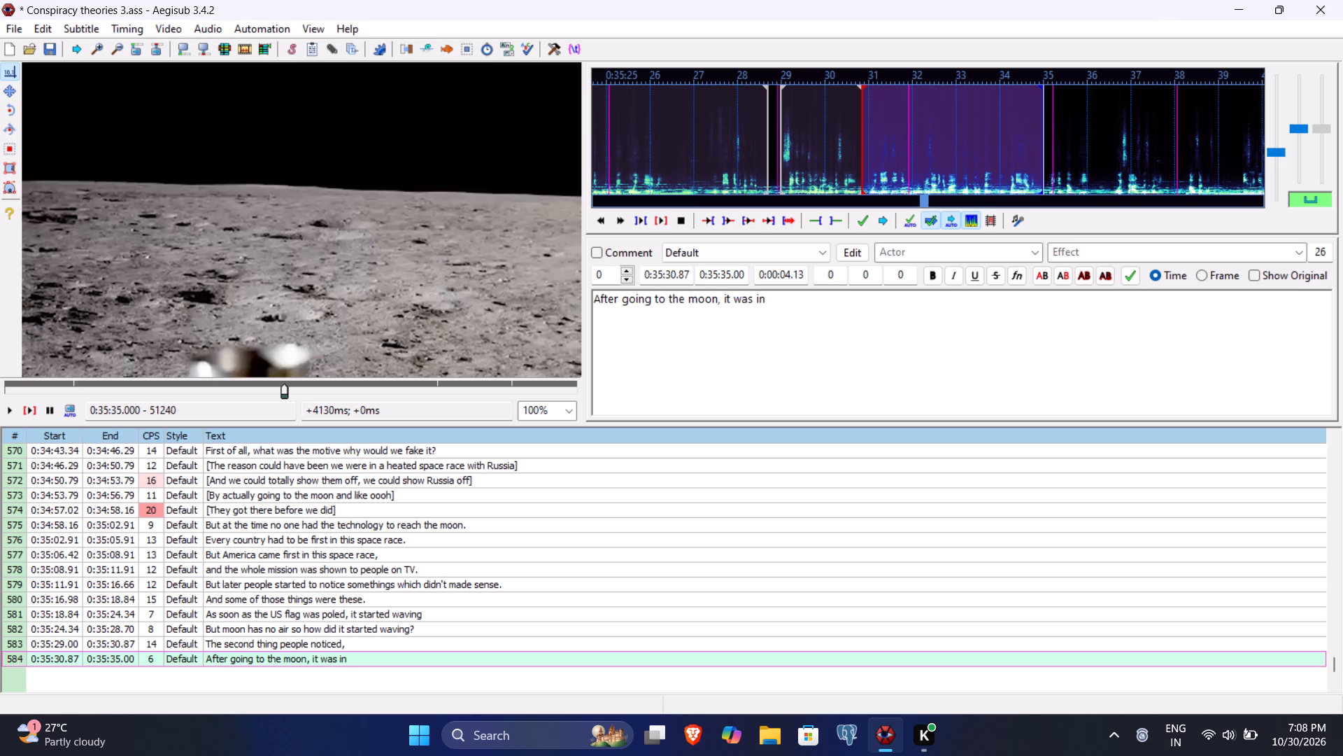
{"action": "key", "text": "space"}
{"action": "type", "text": "a toa"}
{"action": "key", "text": "BackSpace"}
{"action": "type", "text": "tallyc"}
{"action": "key", "text": "BackSpace"}
{"action": "key", "text": "space"}
{"action": "type", "text": "clear are"}
{"action": "type", "text": "a."}
{"action": "key", "text": "Return"}
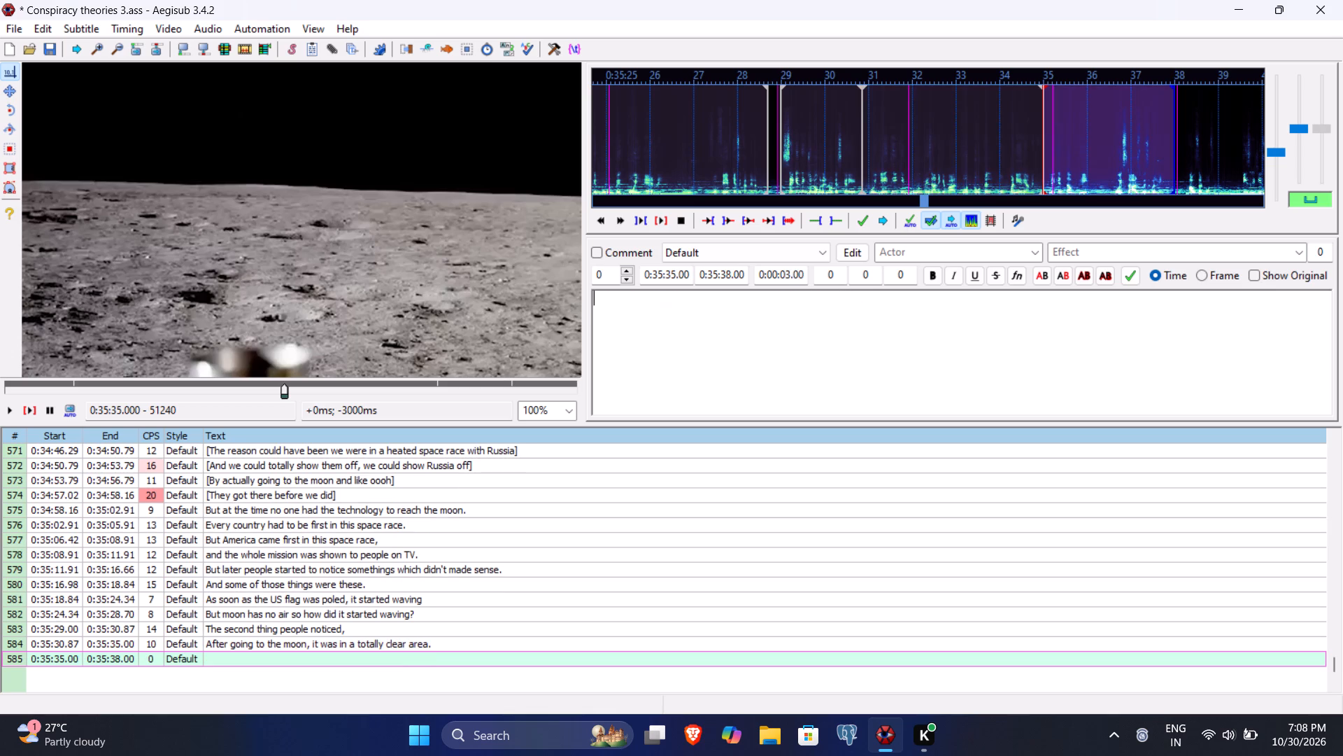
Play line 585, enter "But even then no stars were visible." as its text and commit it.
{"action": "left_click", "coordinate": [33, 407]}
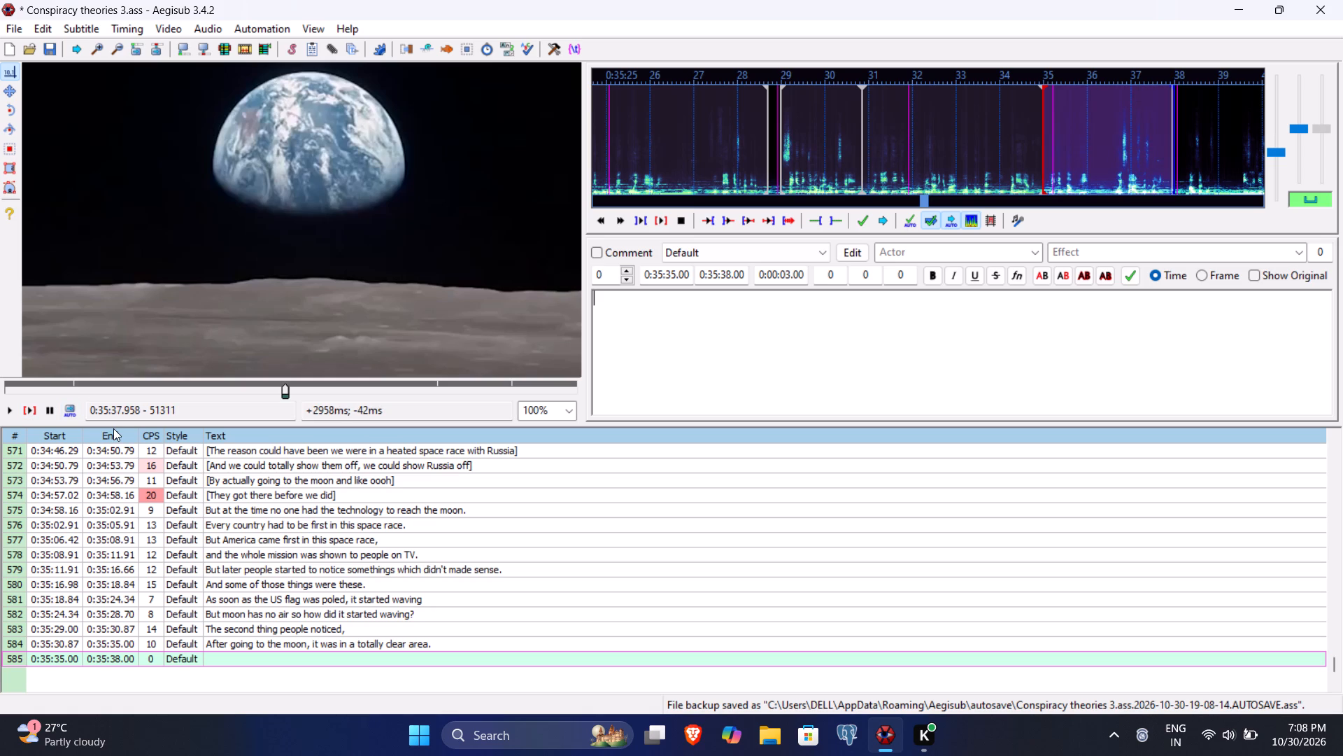
{"action": "type", "text": "But even then no stars were visible"}
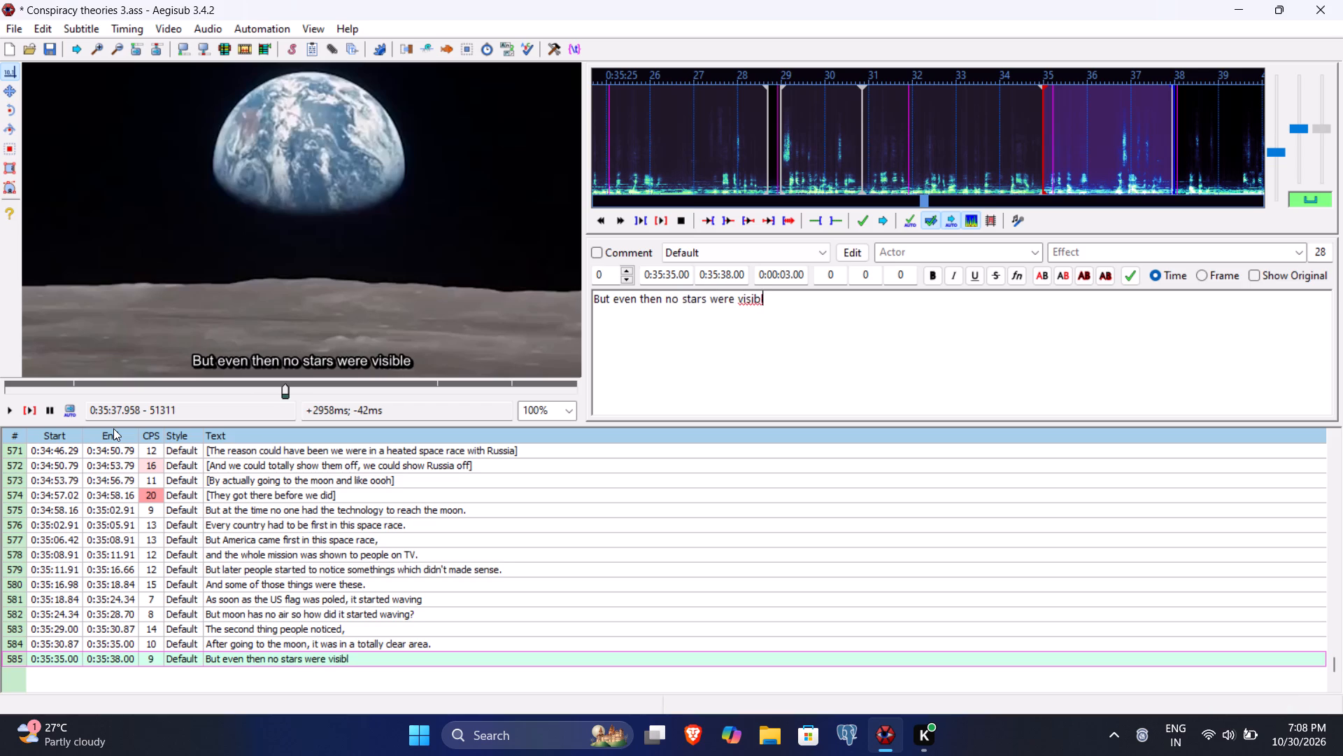
{"action": "type", "text": "."}
{"action": "key", "text": "Return"}
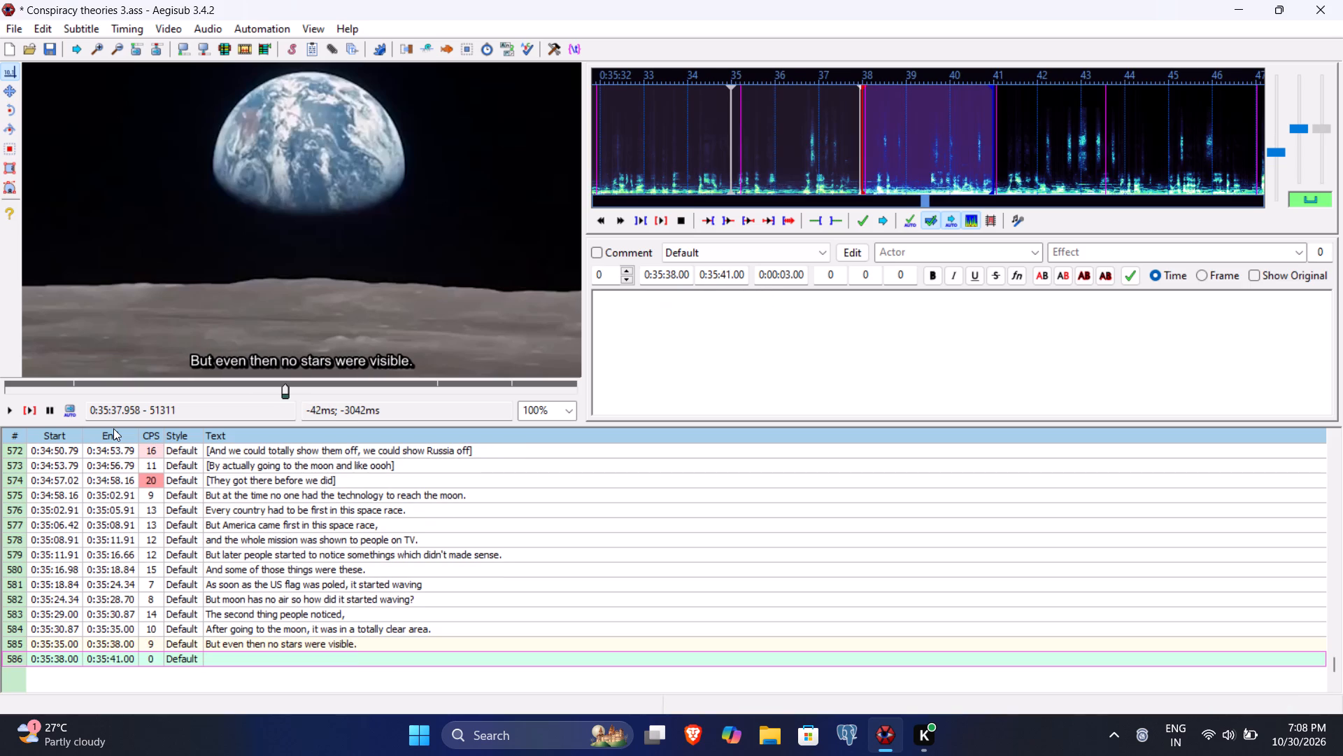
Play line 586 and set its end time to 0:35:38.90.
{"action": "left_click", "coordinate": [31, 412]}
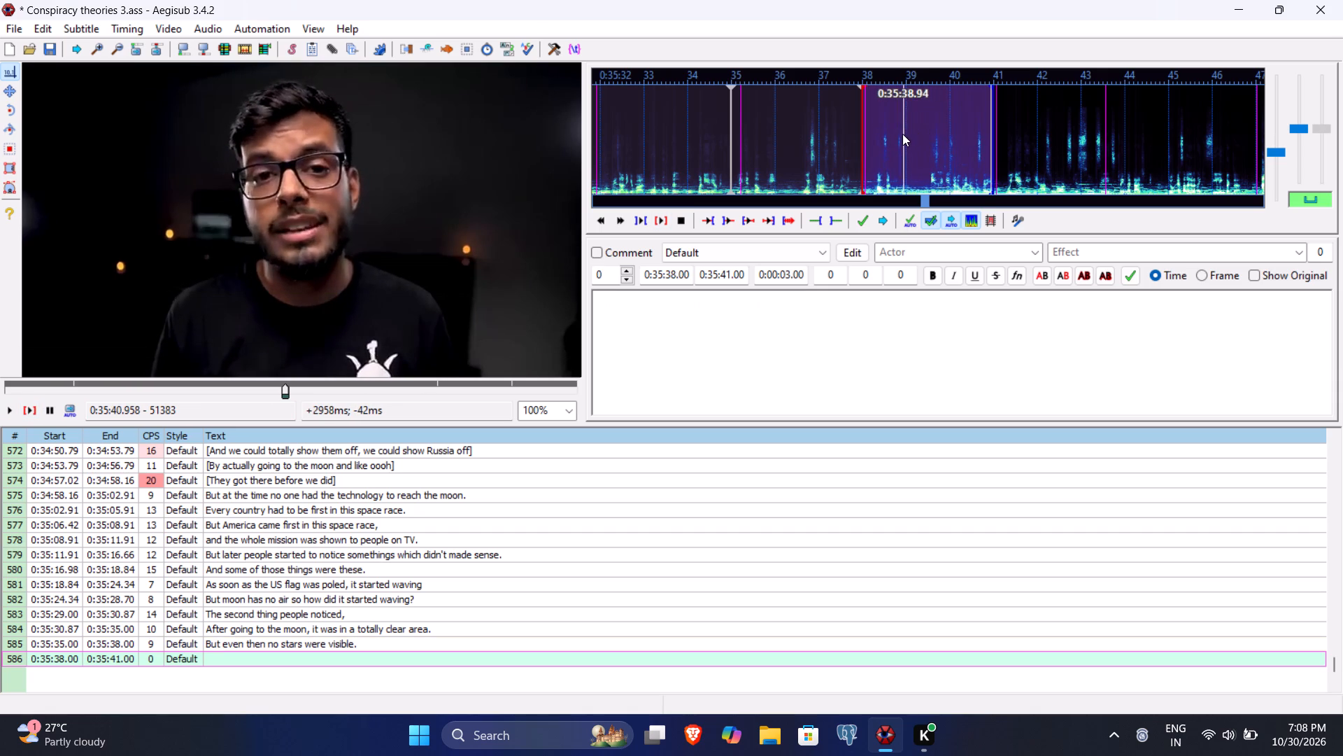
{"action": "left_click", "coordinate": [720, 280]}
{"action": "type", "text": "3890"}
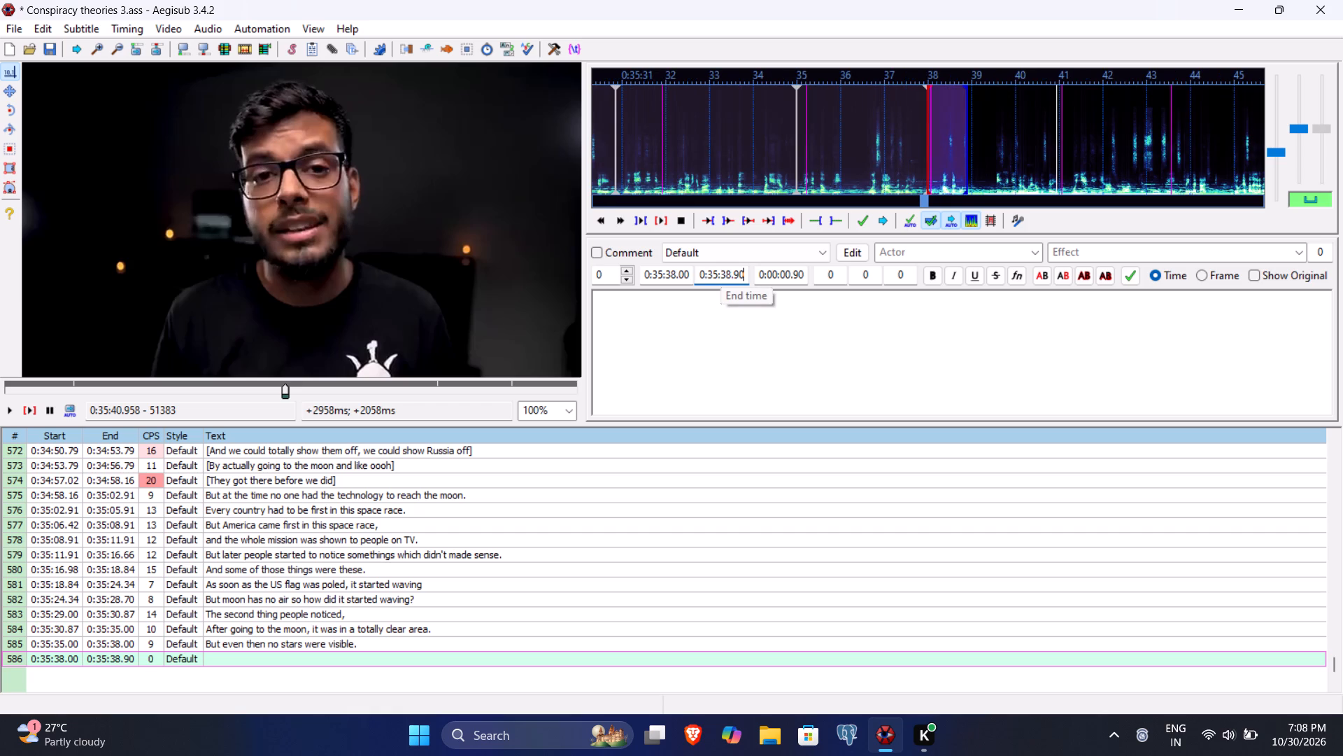
Enter "How's that possible?" as line 586's text.
{"action": "left_click", "coordinate": [702, 363]}
{"action": "type", "text": "How's that possibe"}
{"action": "key", "text": "BackSpace"}
{"action": "type", "text": "le?"}
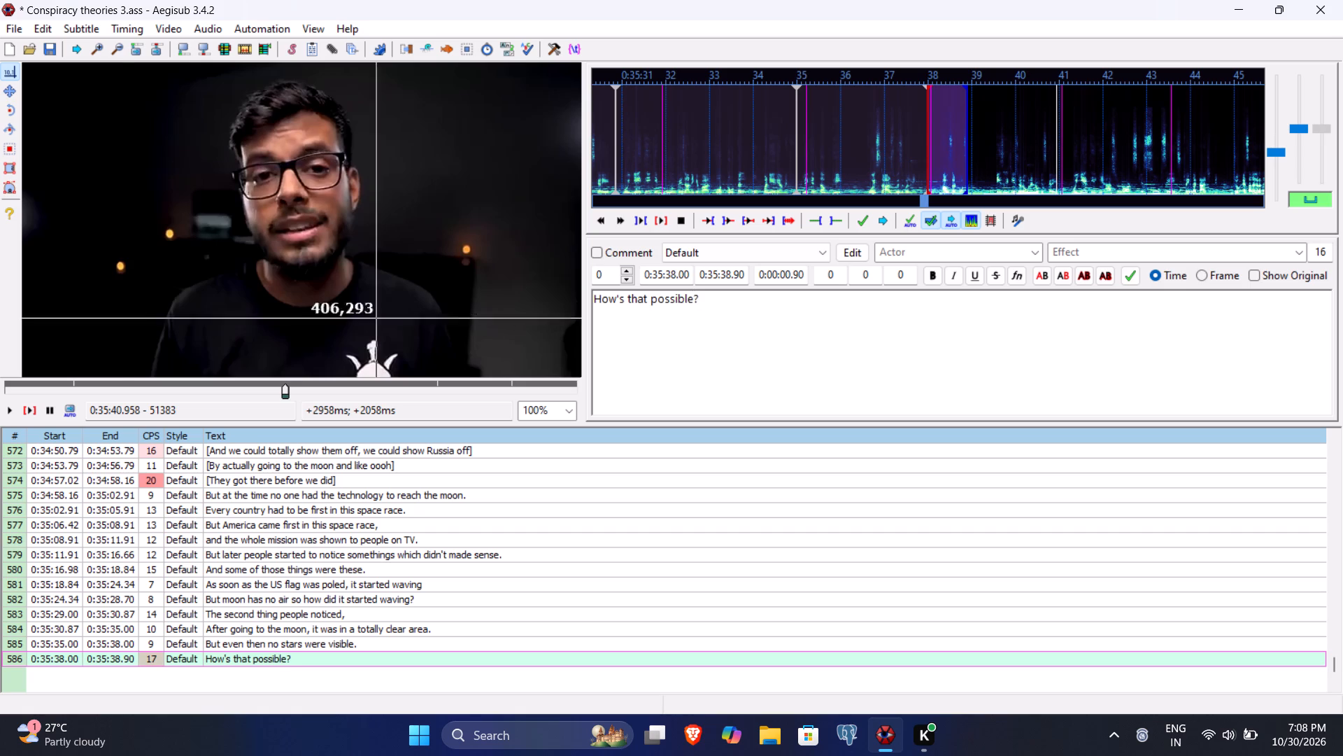
Play line 586 through to the end of the spoken phrase, set its end time to 0:35:39.29 and commit it.
{"action": "left_click", "coordinate": [28, 408]}
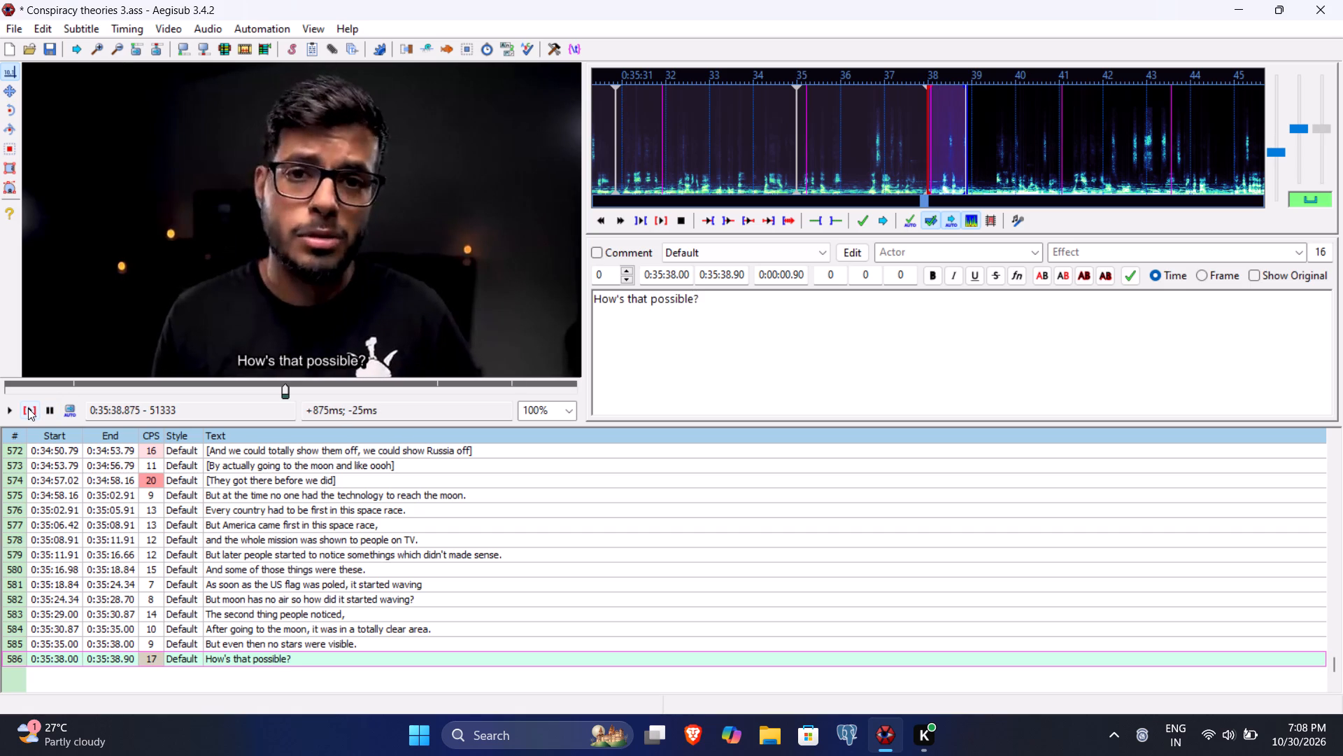
{"action": "left_click", "coordinate": [13, 409]}
{"action": "left_click", "coordinate": [13, 409]}
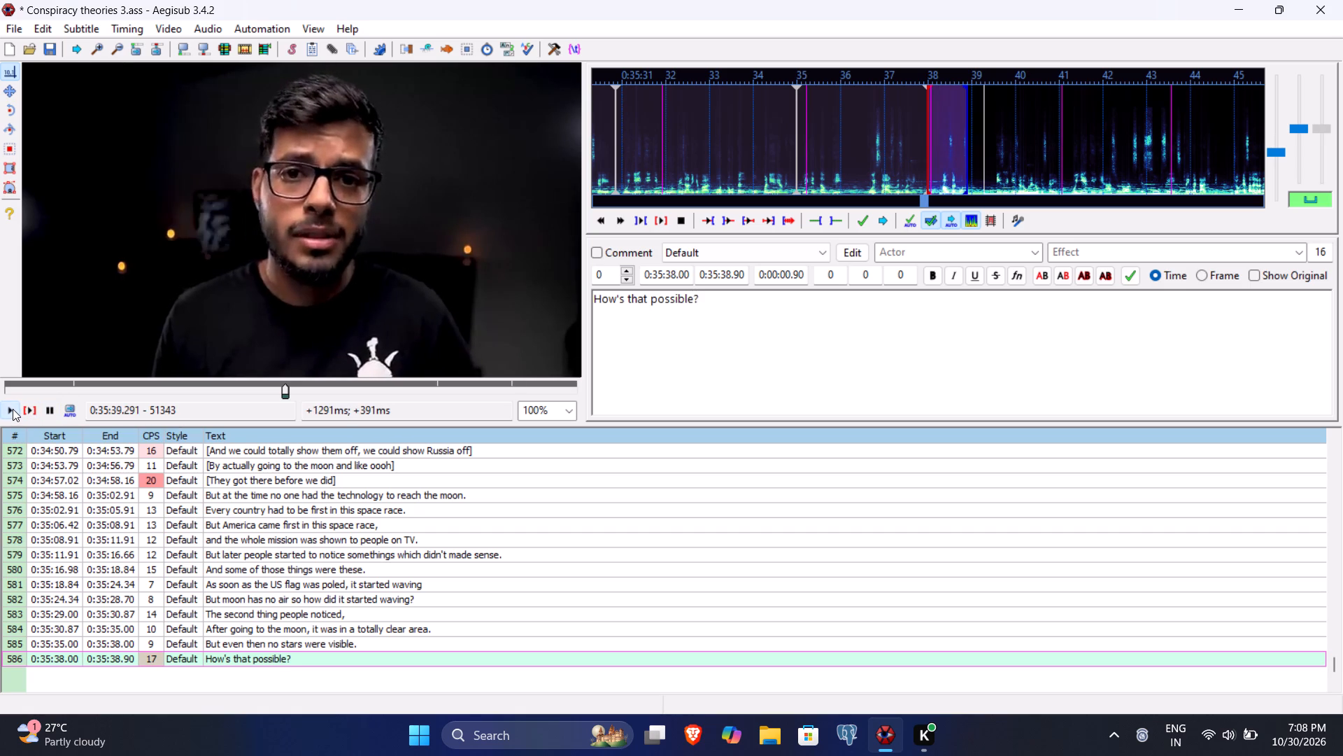
{"action": "left_click", "coordinate": [725, 274]}
{"action": "type", "text": "929"}
{"action": "left_click", "coordinate": [788, 349]}
{"action": "key", "text": "Return"}
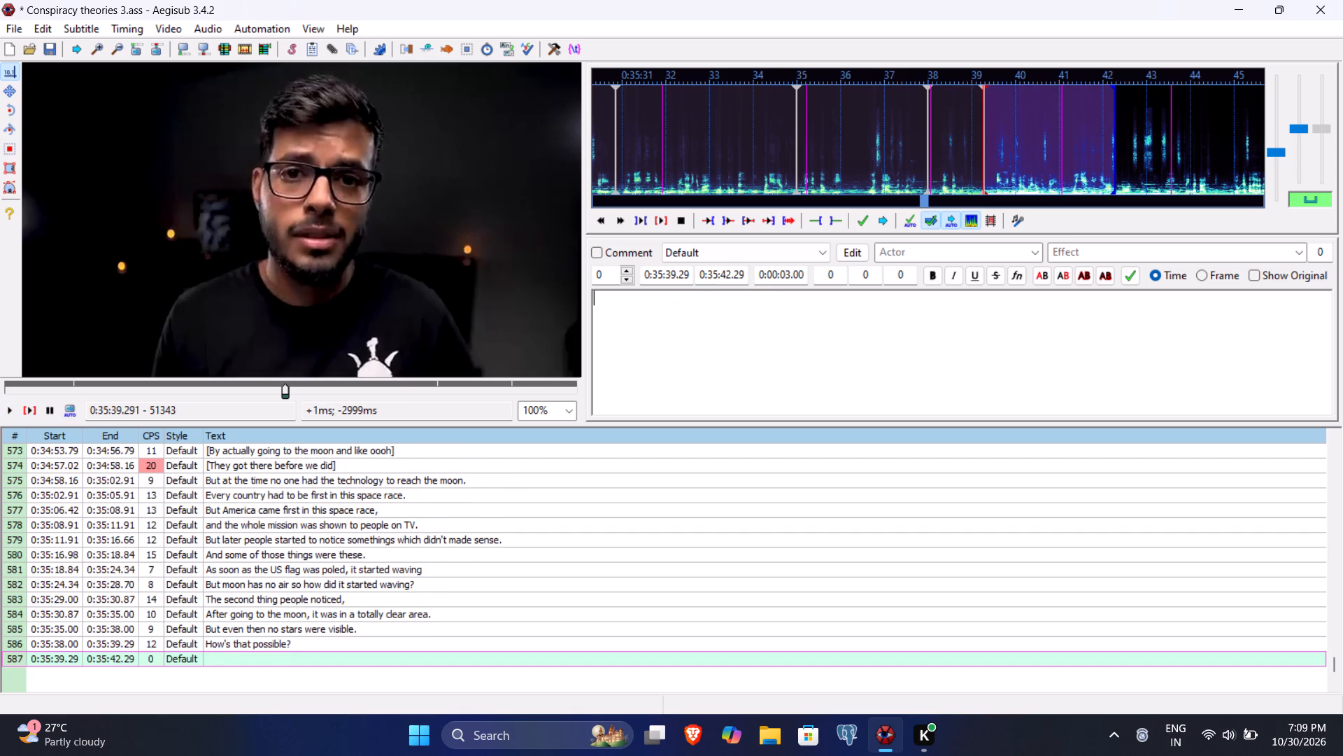
Enter "The third thing people noticed" as line 587's text.
{"action": "type", "text": "The third thing peope"}
{"action": "key", "text": "BackSpace"}
{"action": "type", "text": "le notices"}
{"action": "key", "text": "BackSpace"}
{"action": "key", "text": "d"}
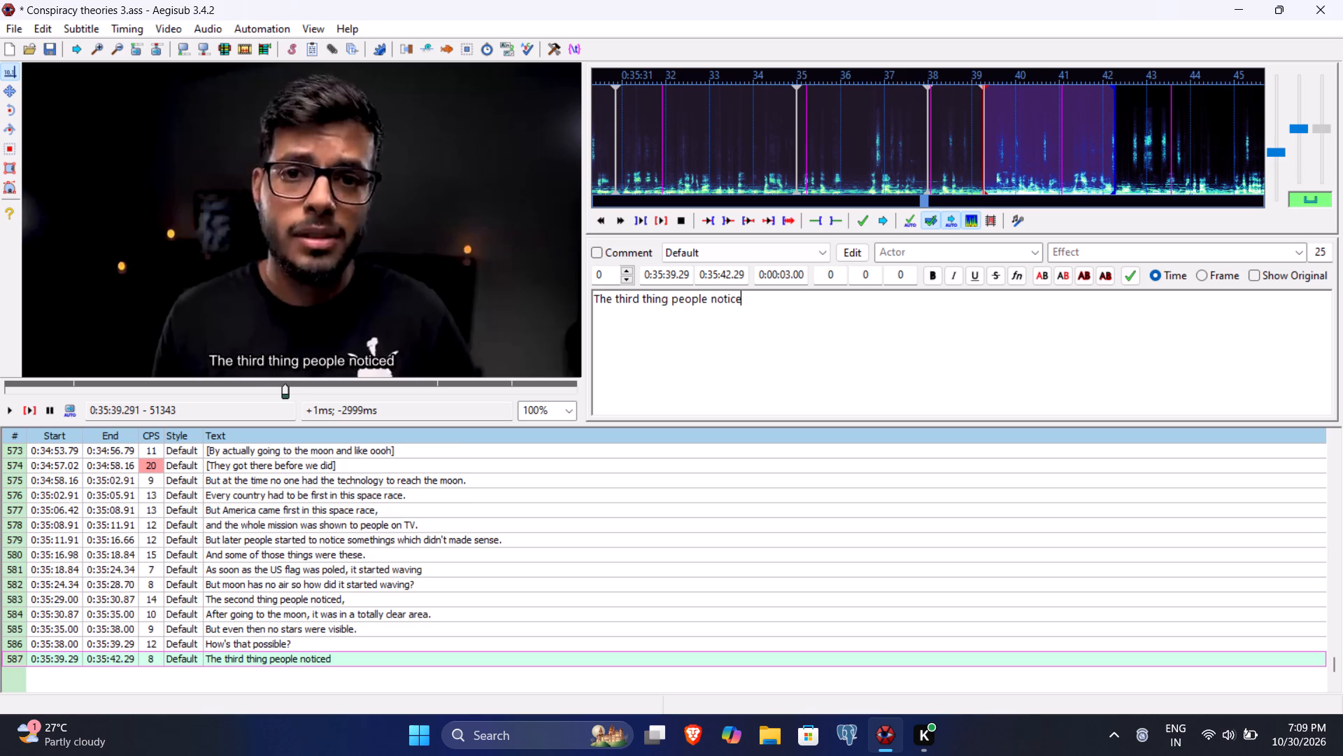
Play line 587 to the end of its phrase, set its end time to 0:35:41.12 and commit it.
{"action": "left_click", "coordinate": [30, 404]}
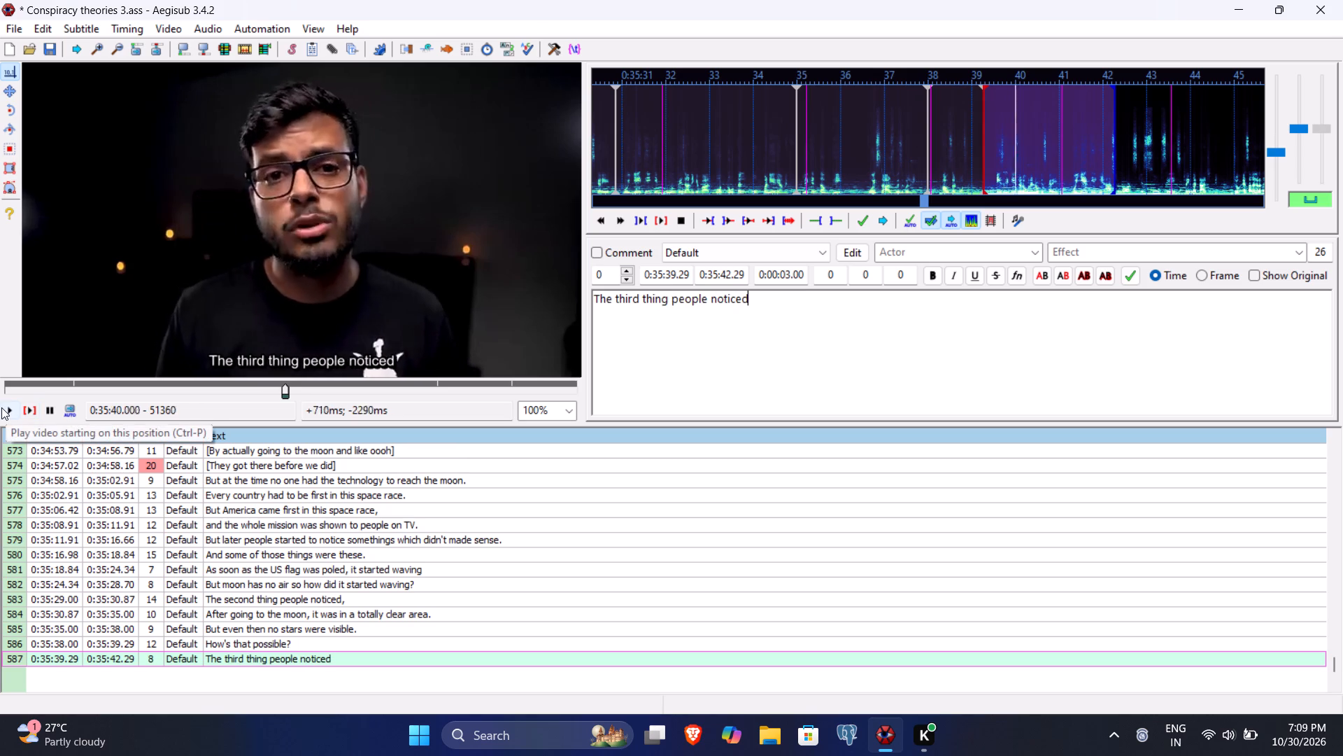
{"action": "left_click", "coordinate": [1, 407]}
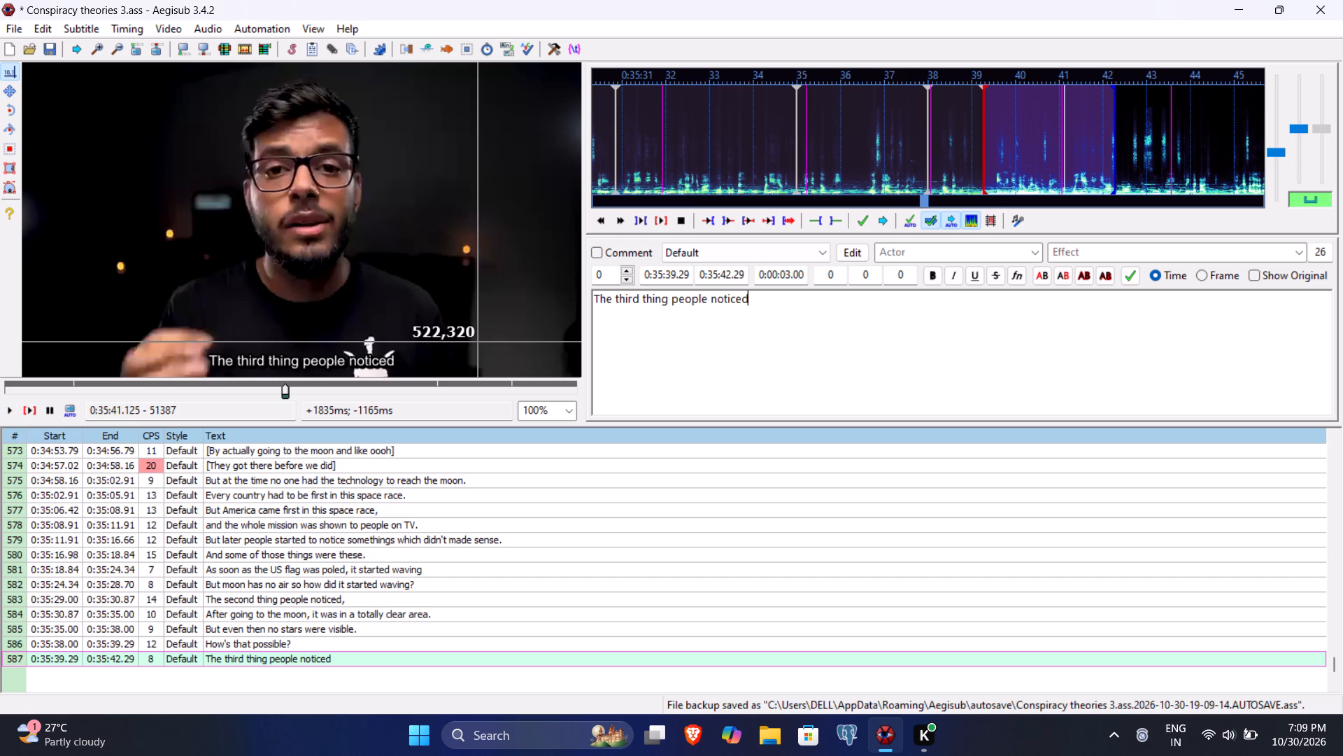
{"action": "left_click", "coordinate": [727, 275]}
{"action": "type", "text": "112"}
{"action": "left_click", "coordinate": [924, 384]}
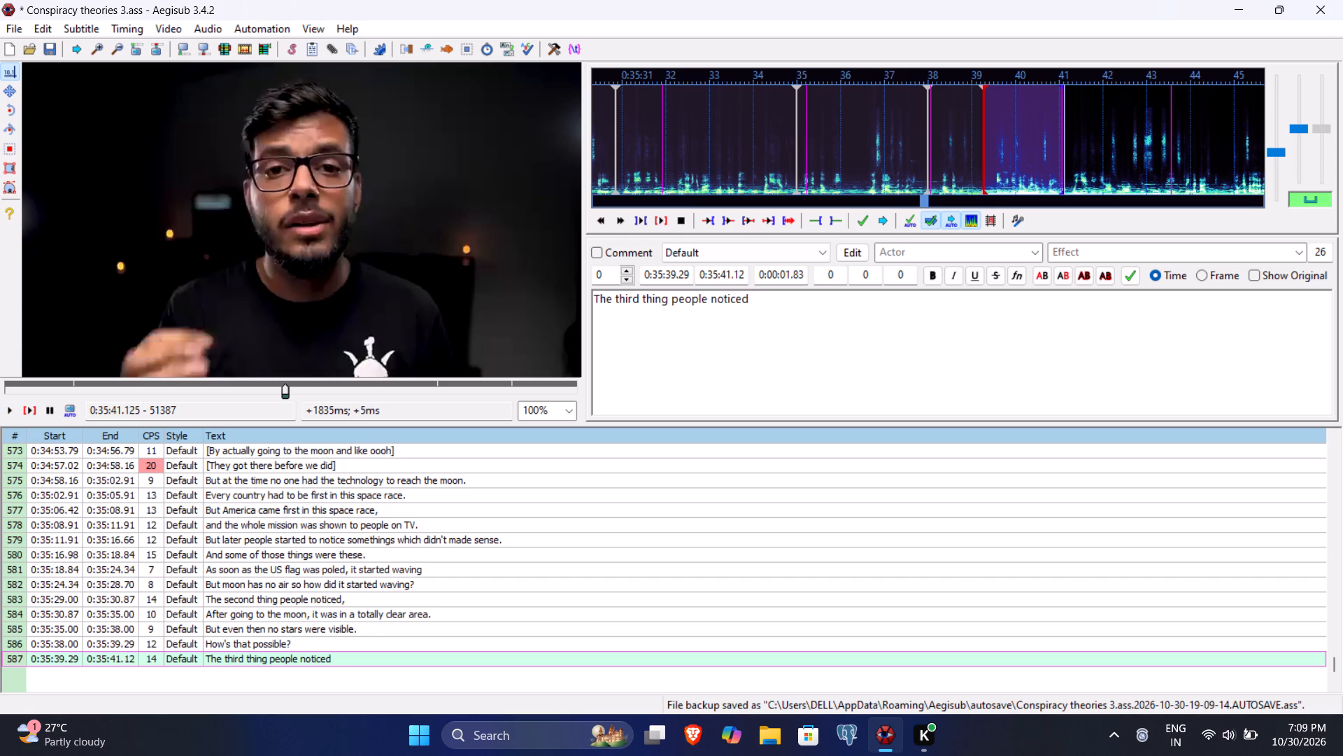
{"action": "key", "text": "Return"}
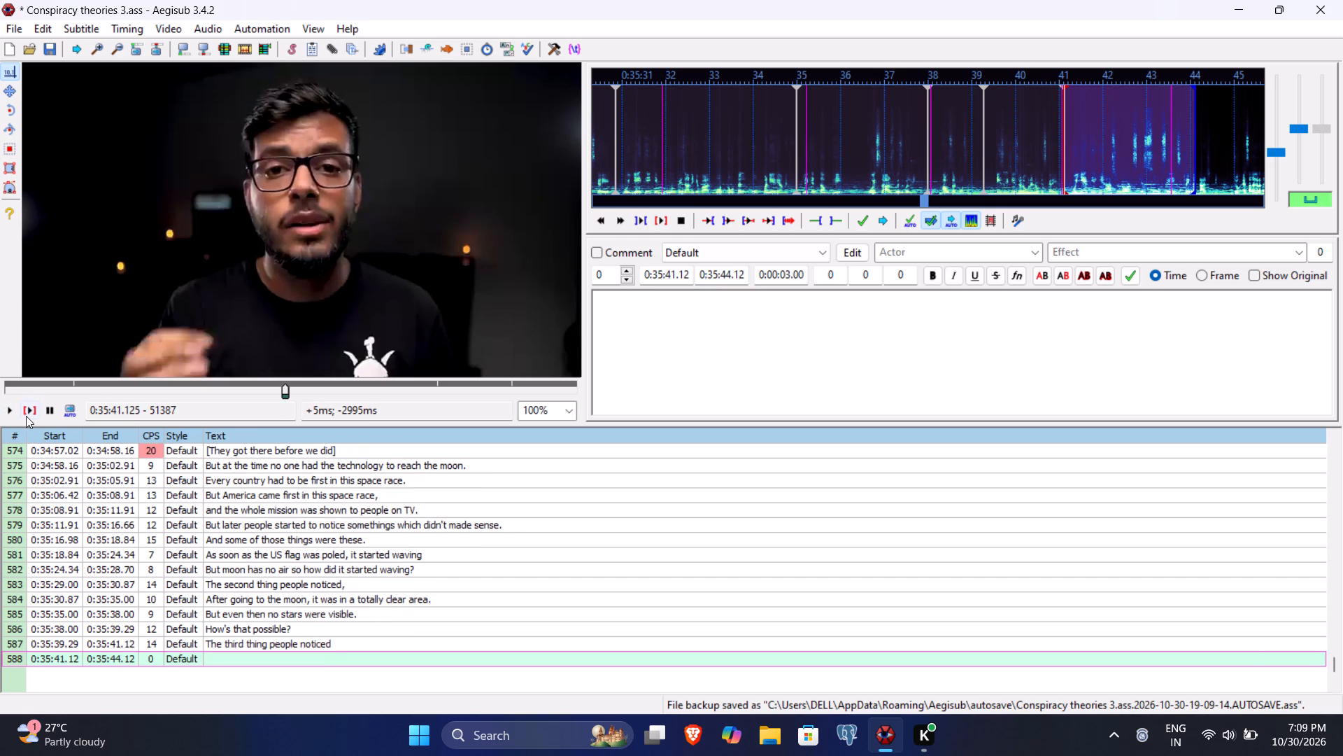
Play line 588 through to the end of the spoken phrase and set its end time to 0:35:44.62.
{"action": "left_click", "coordinate": [26, 416]}
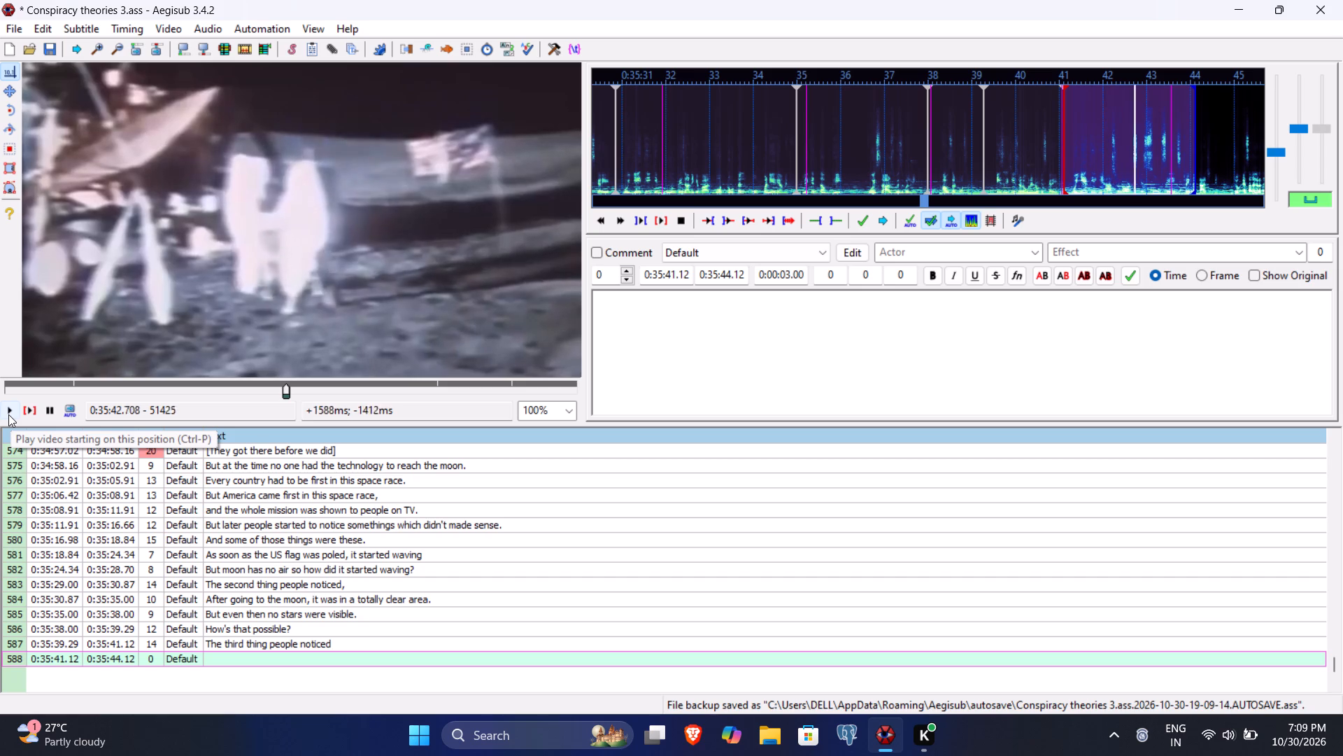
{"action": "left_click", "coordinate": [8, 414]}
{"action": "left_click", "coordinate": [8, 414]}
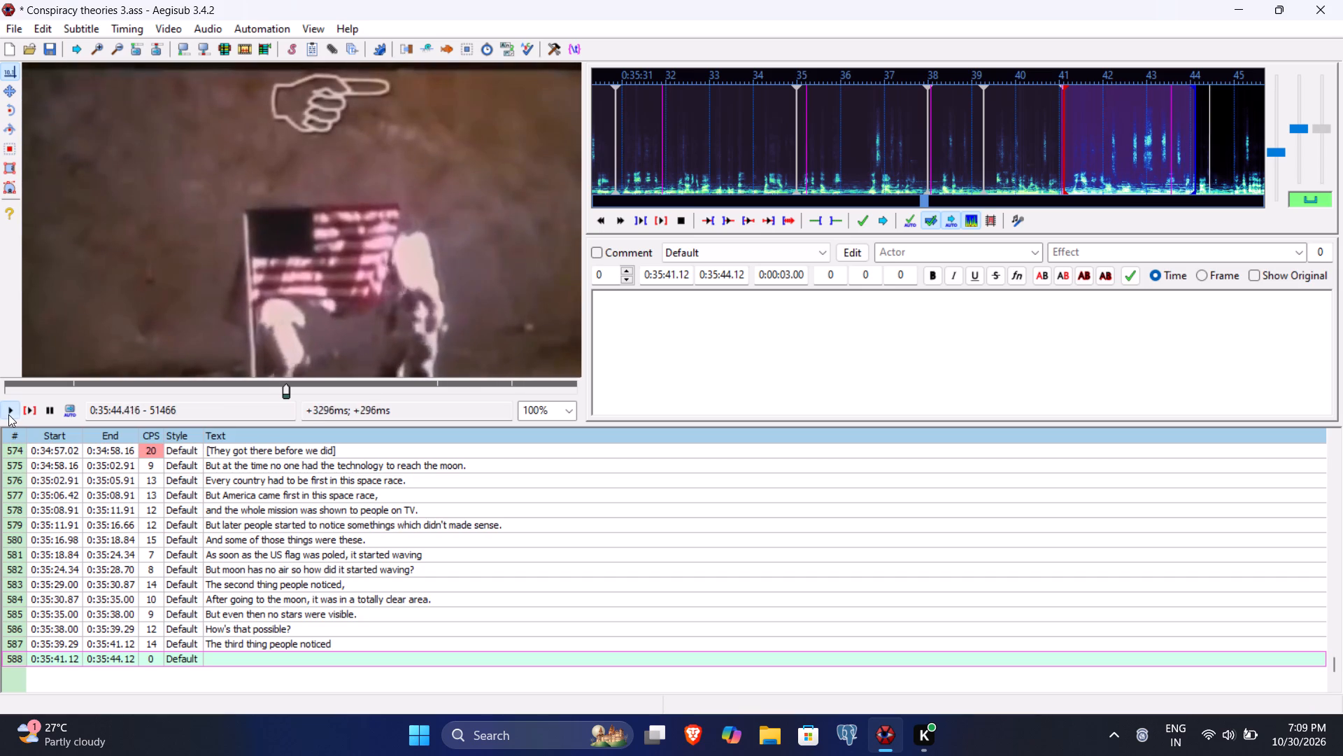
{"action": "left_click", "coordinate": [740, 272]}
{"action": "key", "text": "BackSpace"}
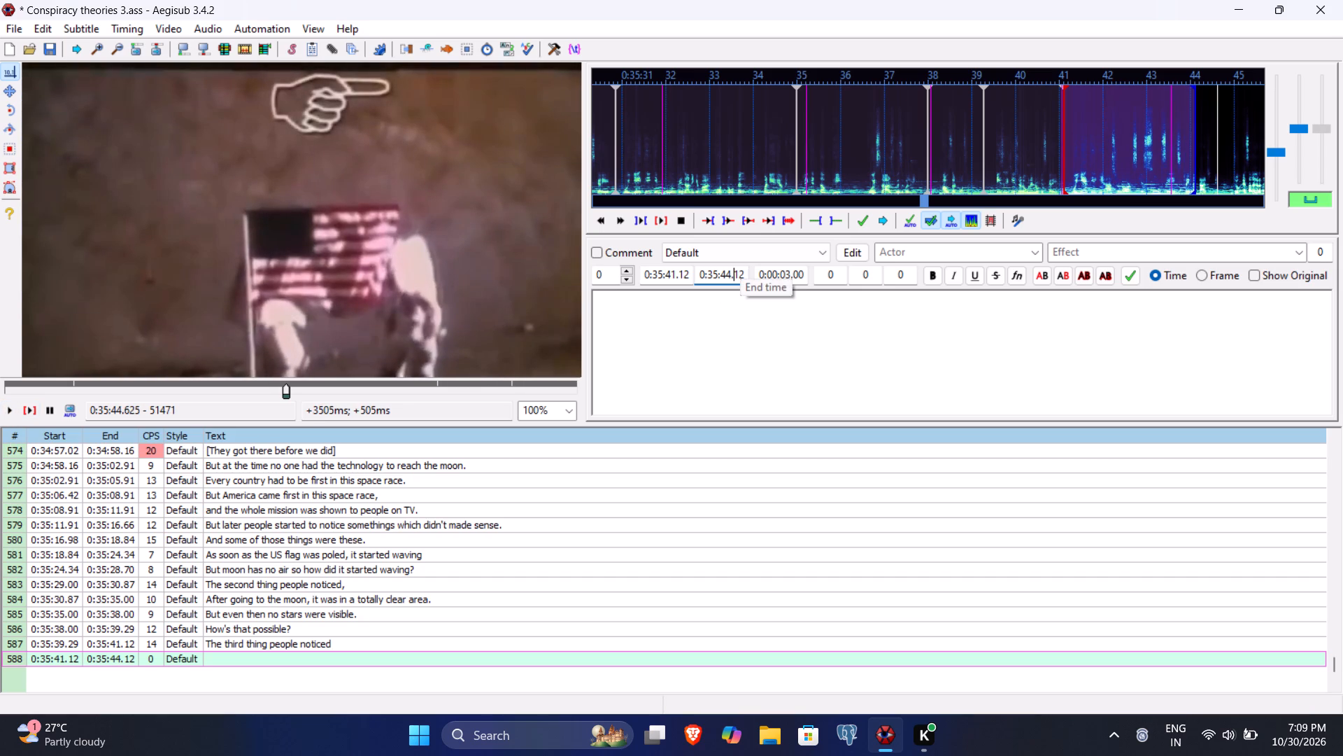
{"action": "type", "text": "62"}
Enter "that a string was attached to the suits of astraunauts" as line 588's text and commit it.
{"action": "left_click", "coordinate": [718, 342]}
{"action": "key", "text": "shift+t"}
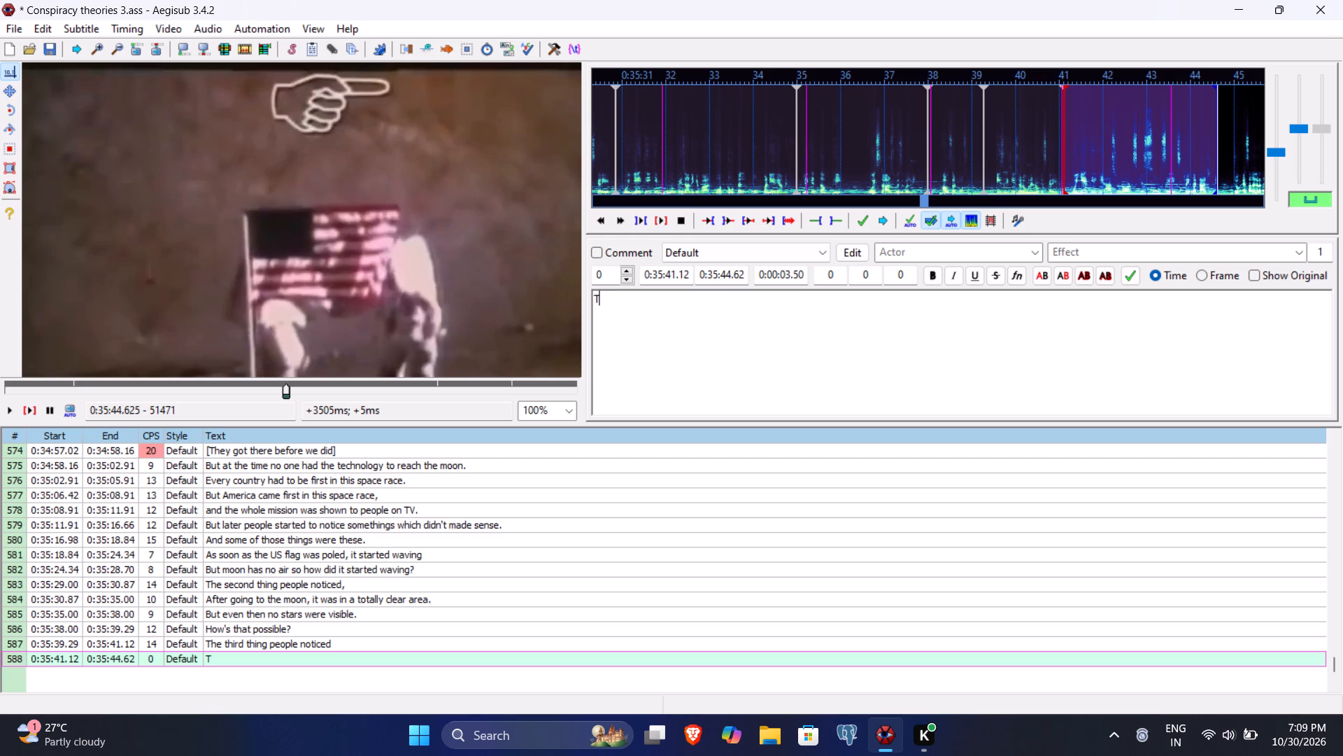
{"action": "key", "text": "BackSpace"}
{"action": "type", "text": "that a string was attached to th"}
{"action": "key", "text": "space"}
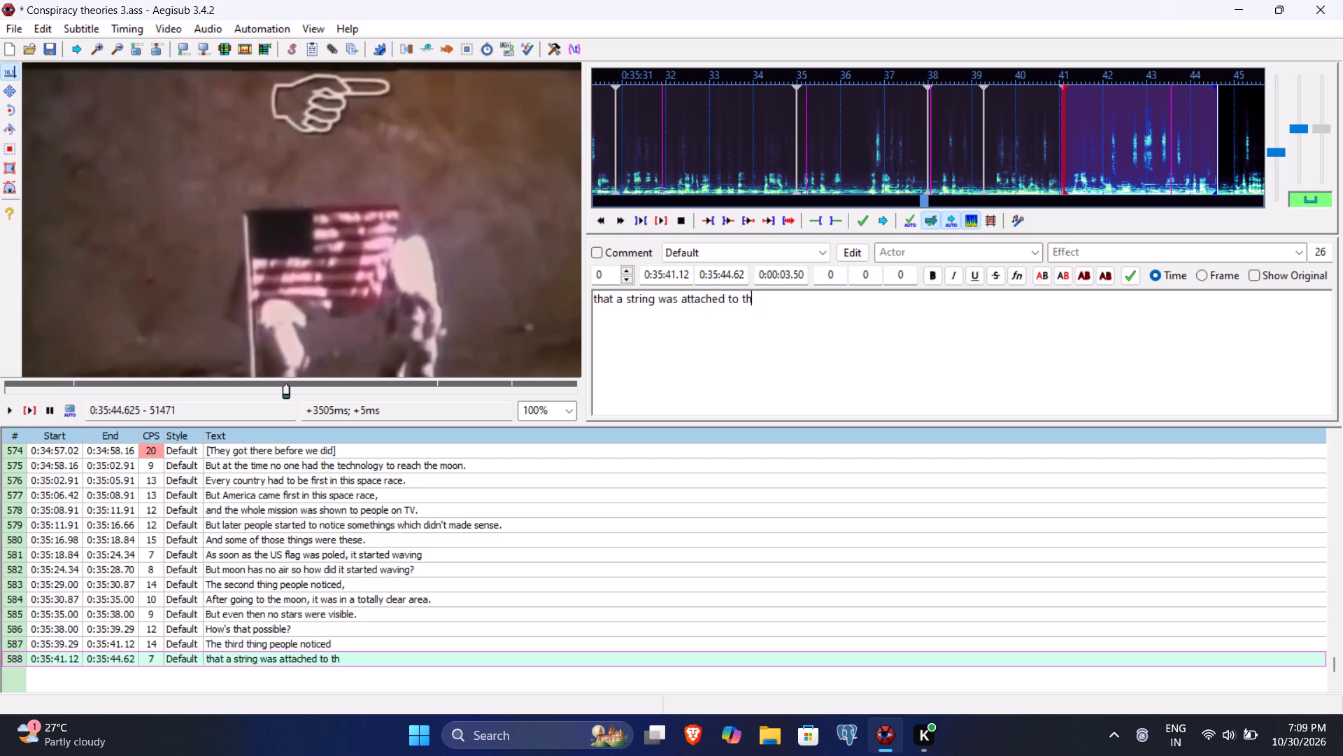
{"action": "key", "text": "BackSpace"}
{"action": "type", "text": "e suits of astraua"}
{"action": "key", "text": "BackSpace"}
{"action": "type", "text": "nauts"}
{"action": "key", "text": "Return"}
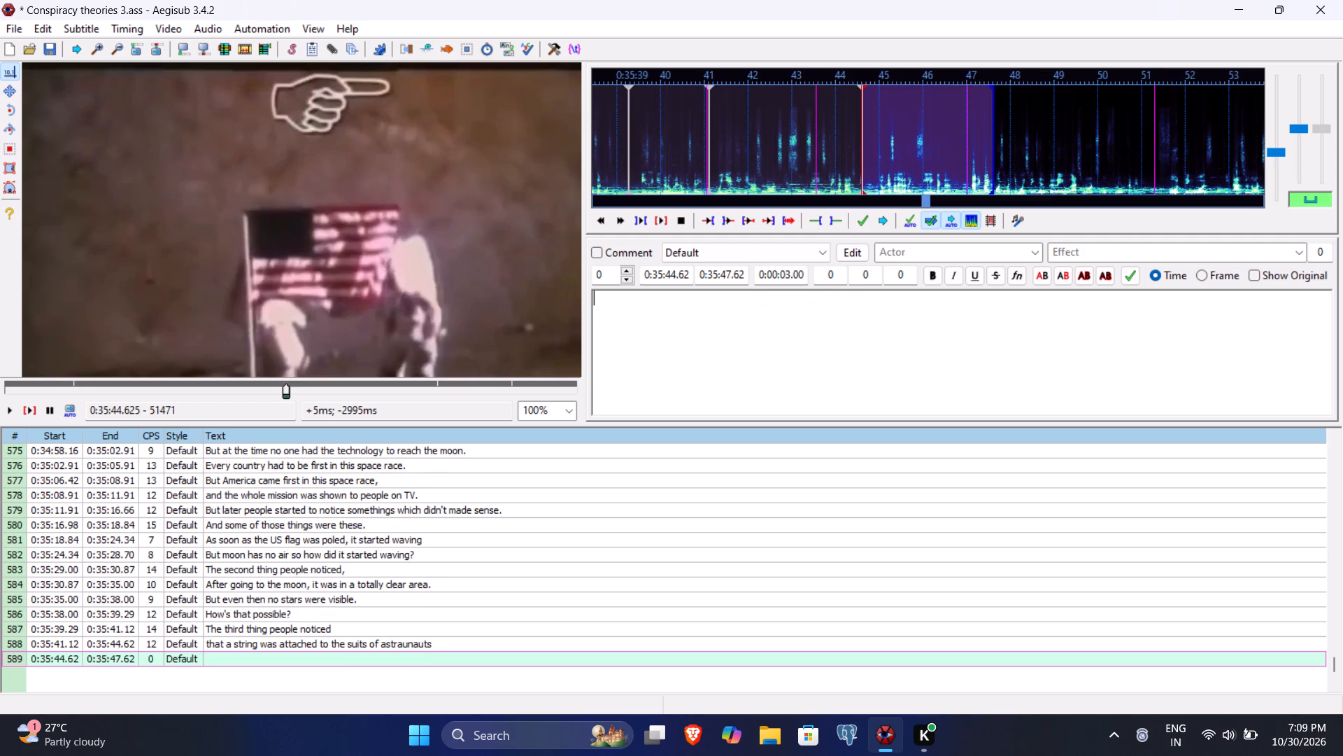
Play line 589 through to the end of its spoken phrase and set its end time to 0:35:46.91.
{"action": "left_click", "coordinate": [31, 402]}
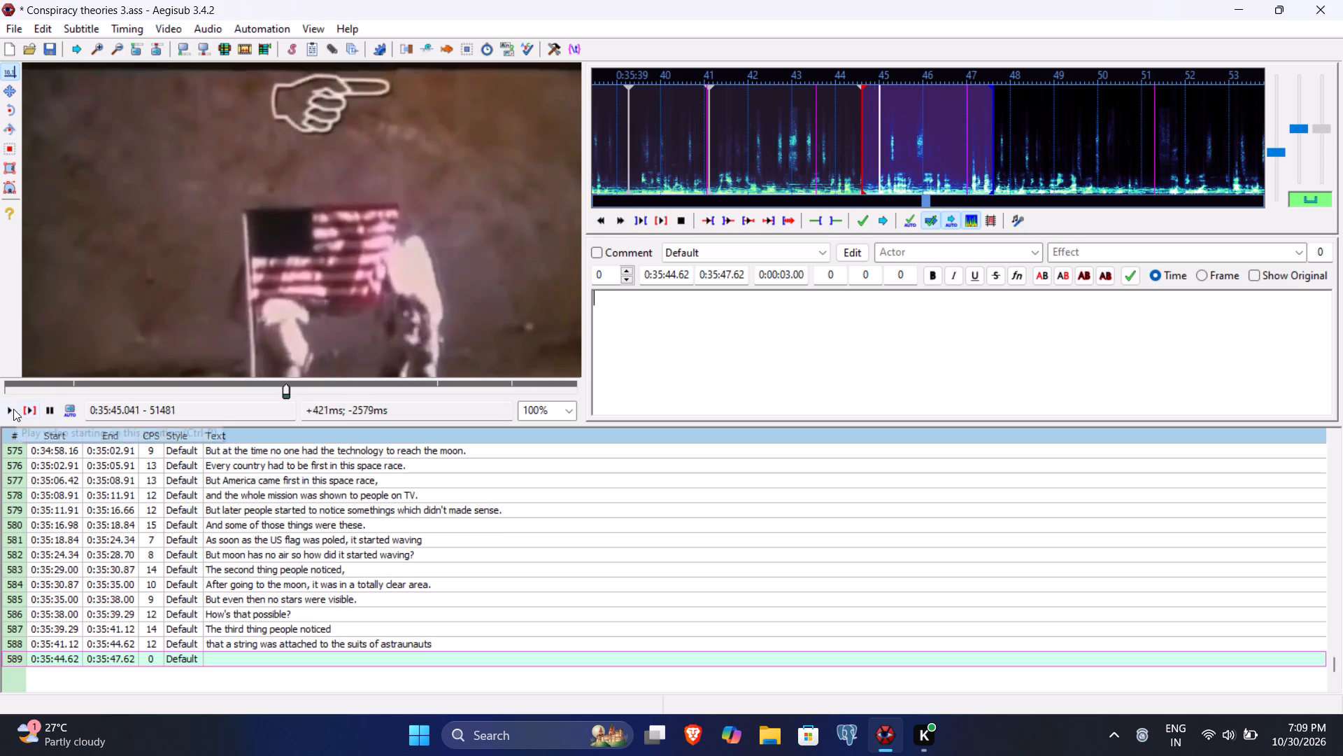
{"action": "left_click", "coordinate": [13, 408]}
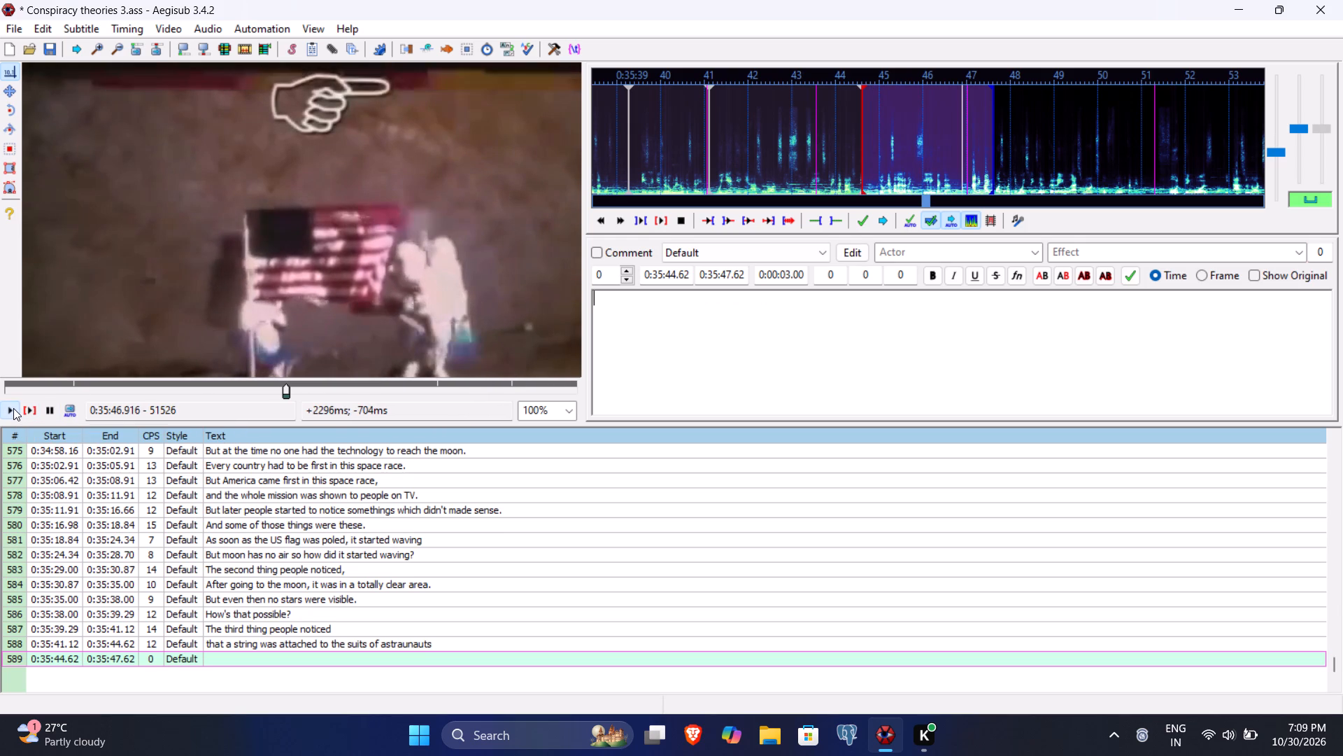
{"action": "left_click", "coordinate": [725, 278]}
{"action": "type", "text": "691"}
Enter "which seemed like went to the ceiling." as line 589's text and commit it.
{"action": "left_click", "coordinate": [721, 329]}
{"action": "key", "text": "w"}
{"action": "type", "text": "hich seemed like went to the e"}
{"action": "key", "text": "BackSpace"}
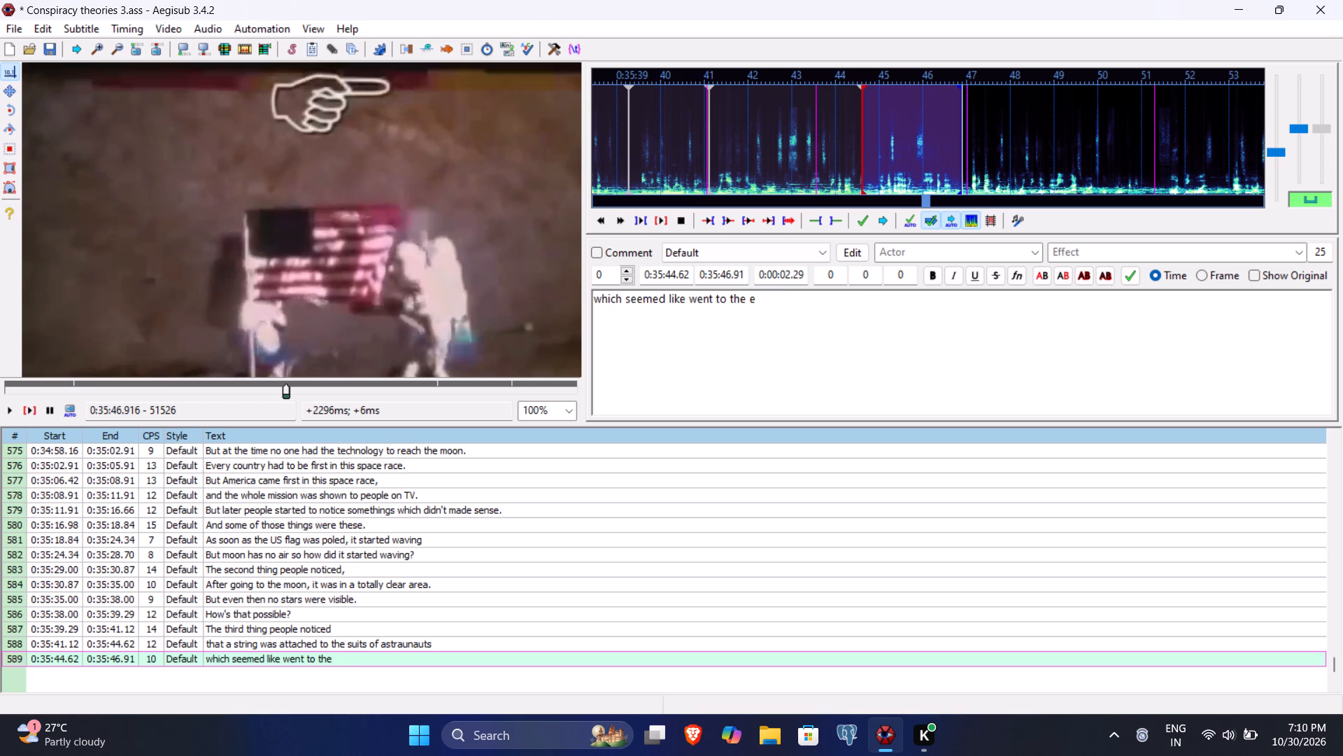
{"action": "type", "text": "ceiling"}
{"action": "key", "text": "period"}
{"action": "key", "text": "Return"}
Play line 590 through to the end of its spoken phrase and set its end time to 0:35:51.29.
{"action": "left_click", "coordinate": [33, 407]}
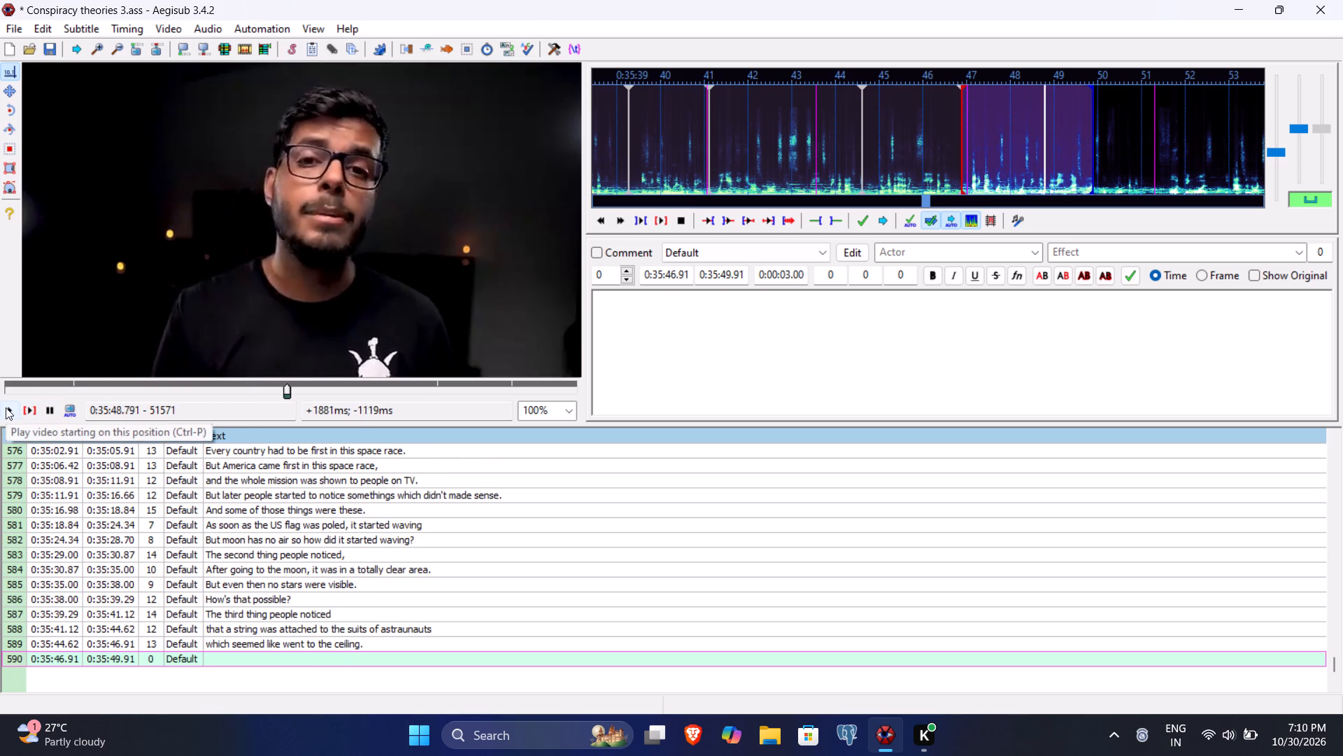
{"action": "left_click", "coordinate": [6, 407]}
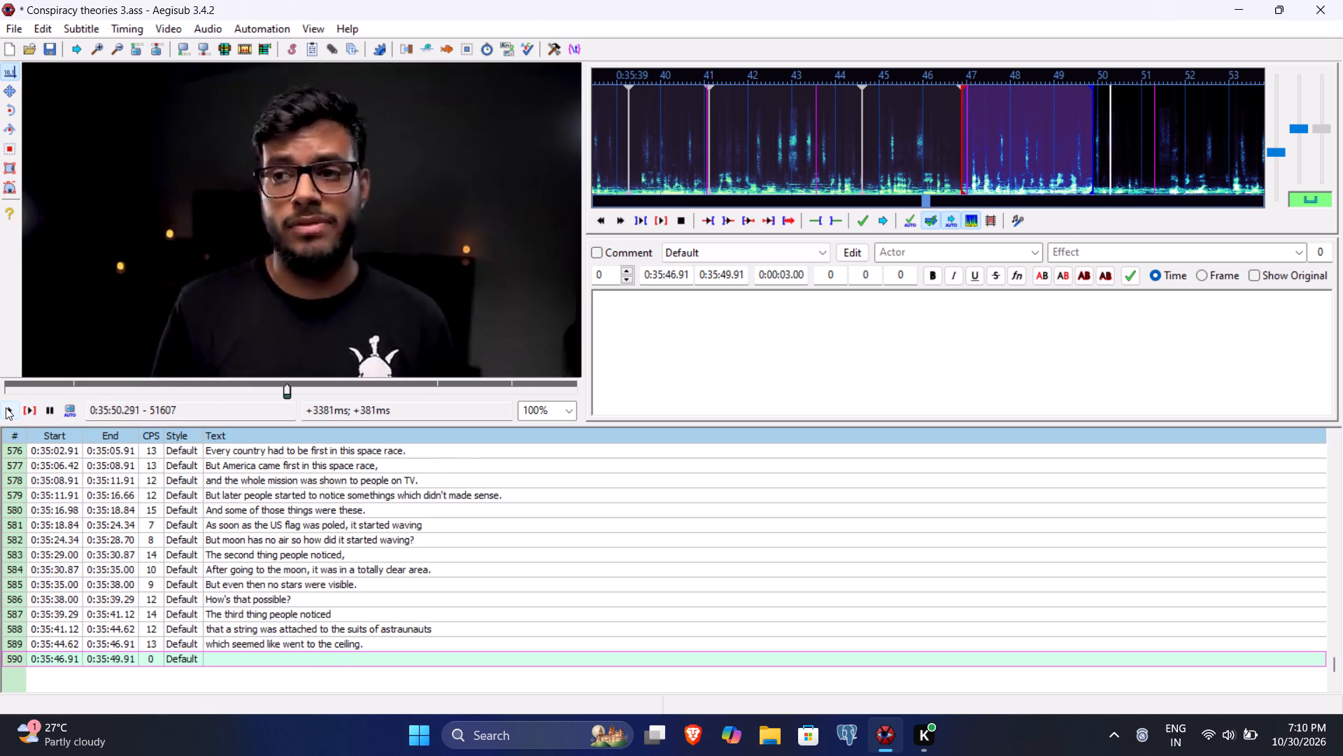
{"action": "left_click", "coordinate": [6, 407]}
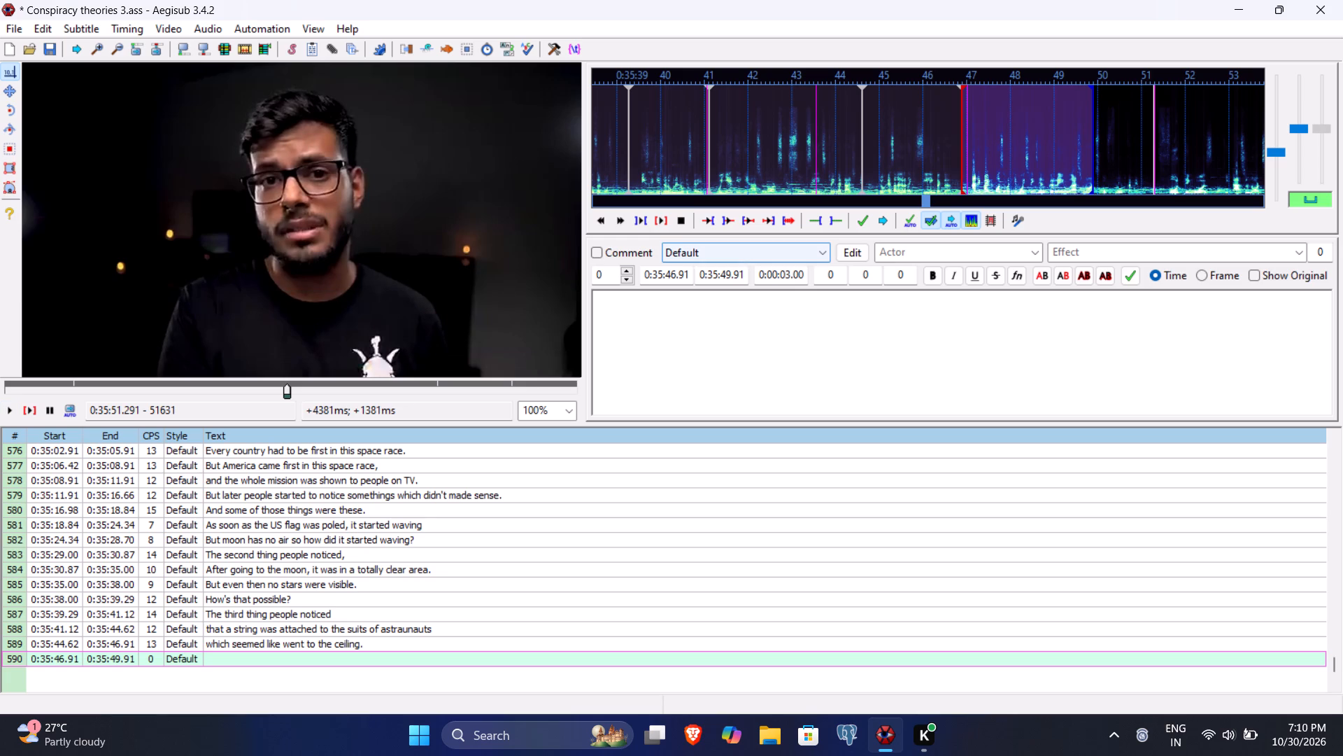
{"action": "left_click", "coordinate": [723, 274]}
{"action": "key", "text": "BackSpace"}
{"action": "type", "text": "5129"}
Enter "And it might be possible those strings helped astraunauts float in the air." as line 590's text and commit it.
{"action": "left_click", "coordinate": [699, 353]}
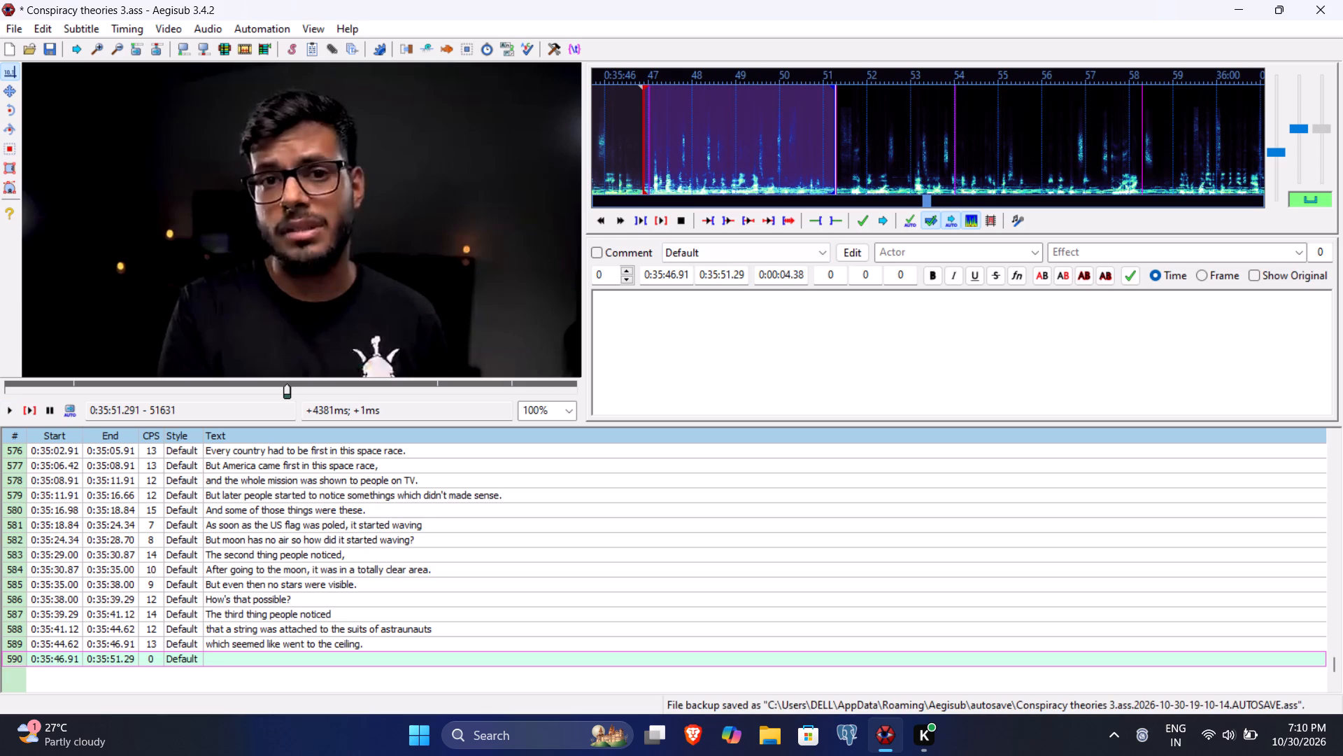
{"action": "type", "text": "And it migt"}
{"action": "key", "text": "BackSpace"}
{"action": "type", "text": "ht be possible those"}
{"action": "key", "text": "space"}
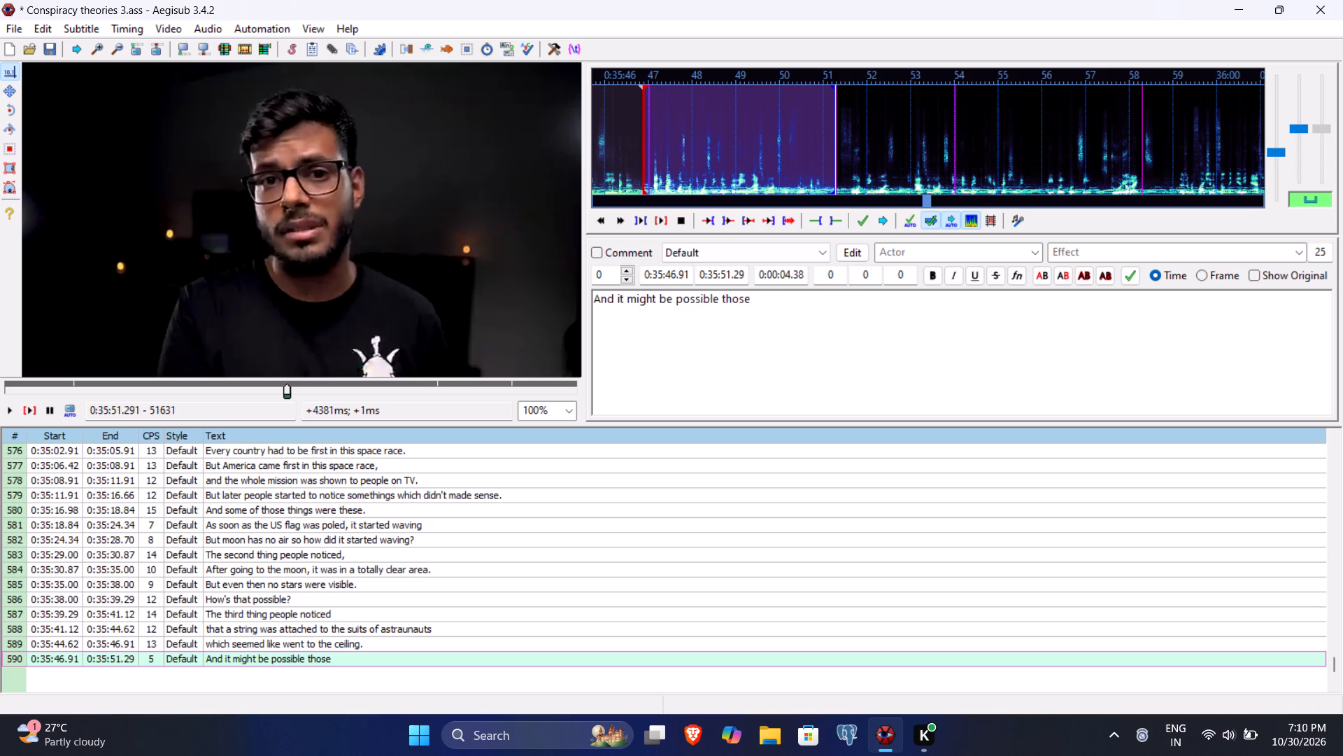
{"action": "type", "text": "string"}
{"action": "key", "text": "space"}
{"action": "key", "text": "BackSpace"}
{"action": "type", "text": "s helped astra"}
{"action": "type", "text": "una"}
{"action": "type", "text": "ut"}
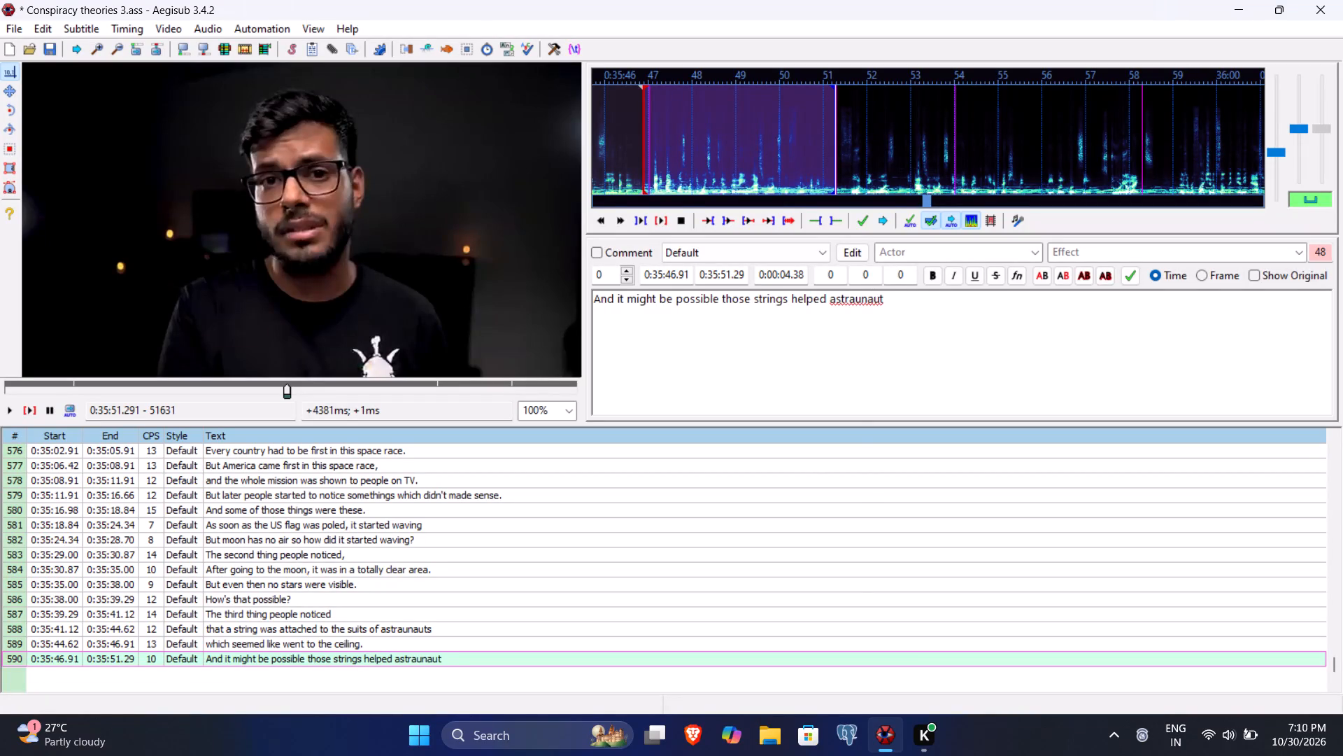
{"action": "key", "text": "BackSpace"}
{"action": "key", "text": "BackSpace"}
{"action": "key", "text": "BackSpace"}
{"action": "type", "text": "ot"}
{"action": "key", "text": "BackSpace"}
{"action": "key", "text": "BackSpace"}
{"action": "key", "text": "a"}
{"action": "type", "text": "uts fr"}
{"action": "key", "text": "BackSpace"}
{"action": "type", "text": "loat in the air."}
{"action": "key", "text": "Return"}
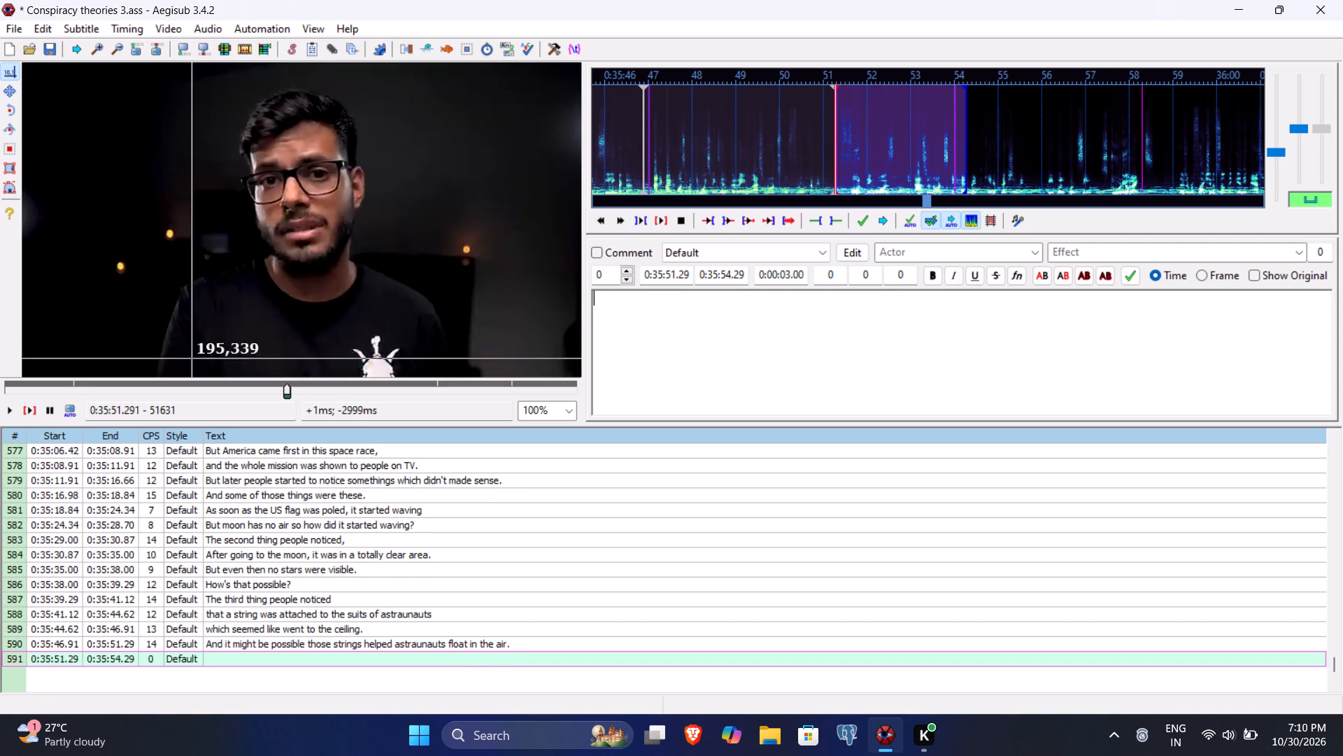
Play line 591 through to the end of its spoken phrase and set its end time to 0:35:55.70.
{"action": "left_click", "coordinate": [30, 411]}
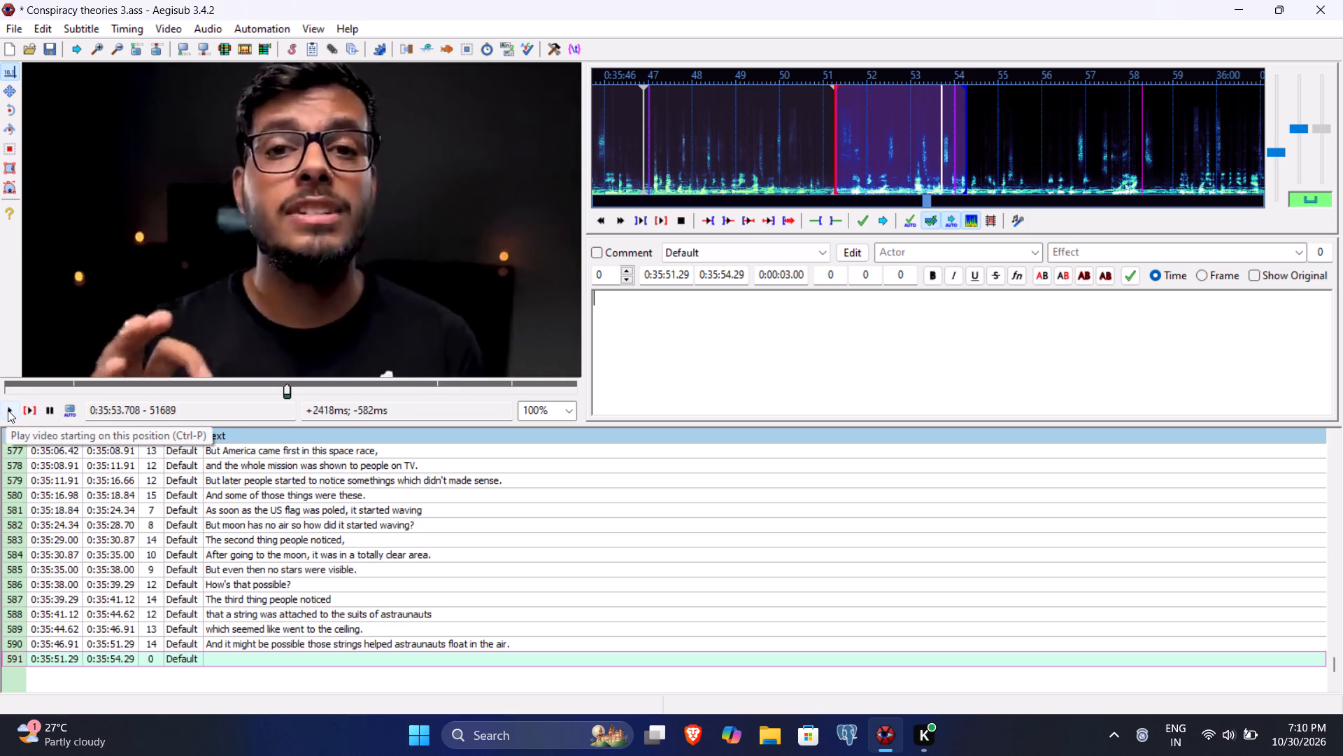
{"action": "left_click", "coordinate": [8, 410]}
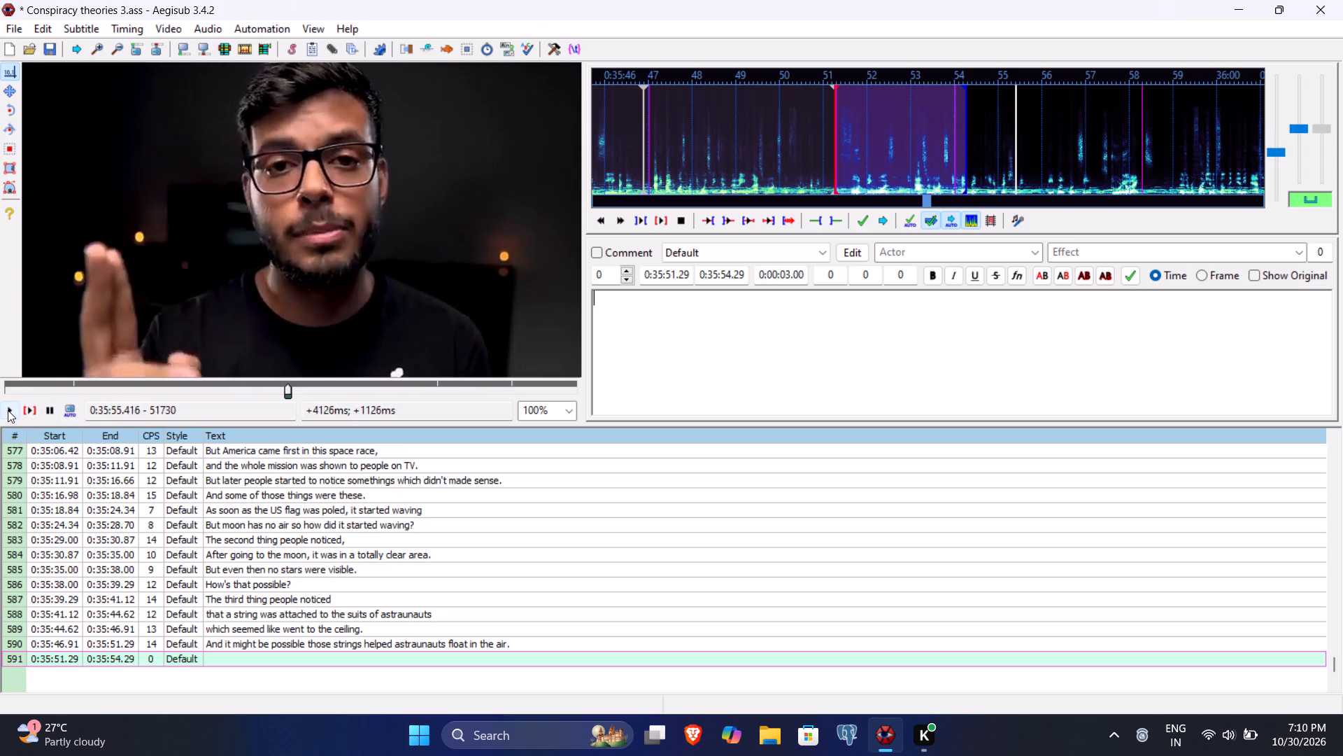
{"action": "left_click", "coordinate": [8, 410]}
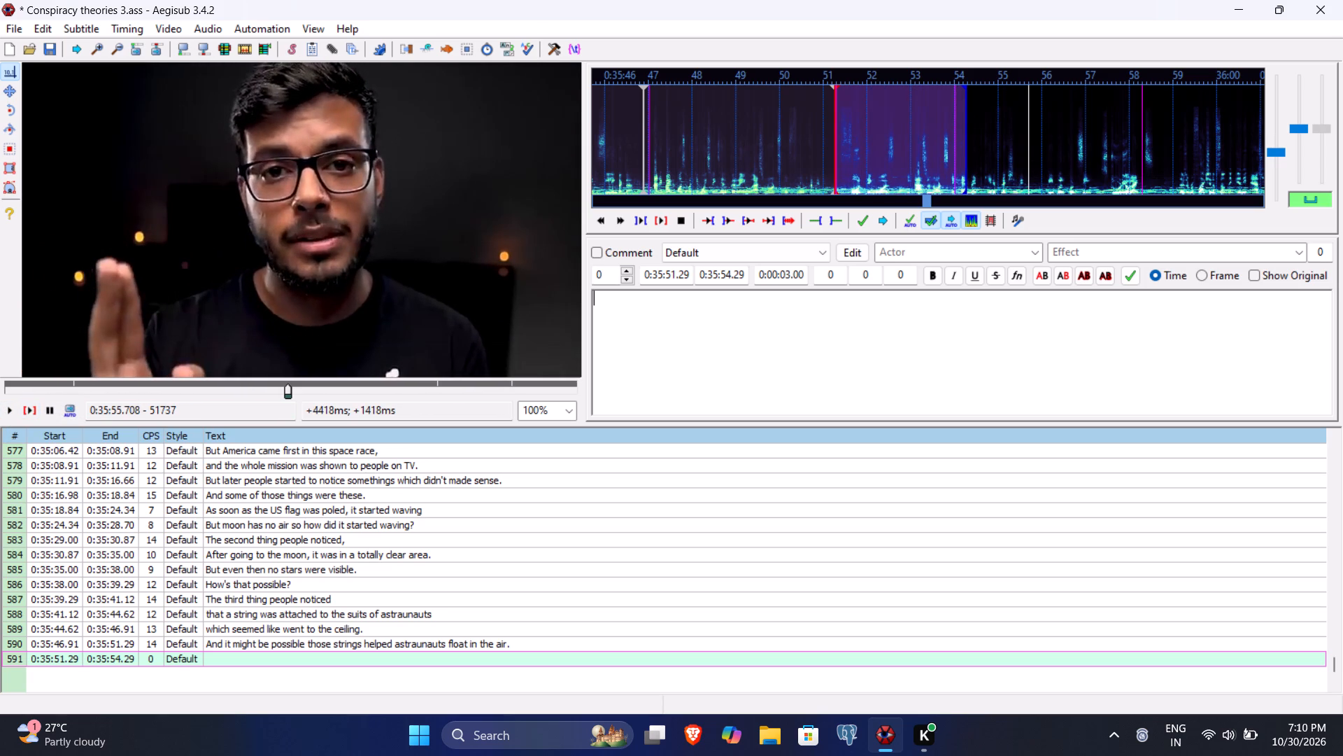
{"action": "left_click", "coordinate": [728, 279]}
{"action": "key", "text": "BackSpace"}
{"action": "key", "text": "5"}
{"action": "type", "text": "70"}
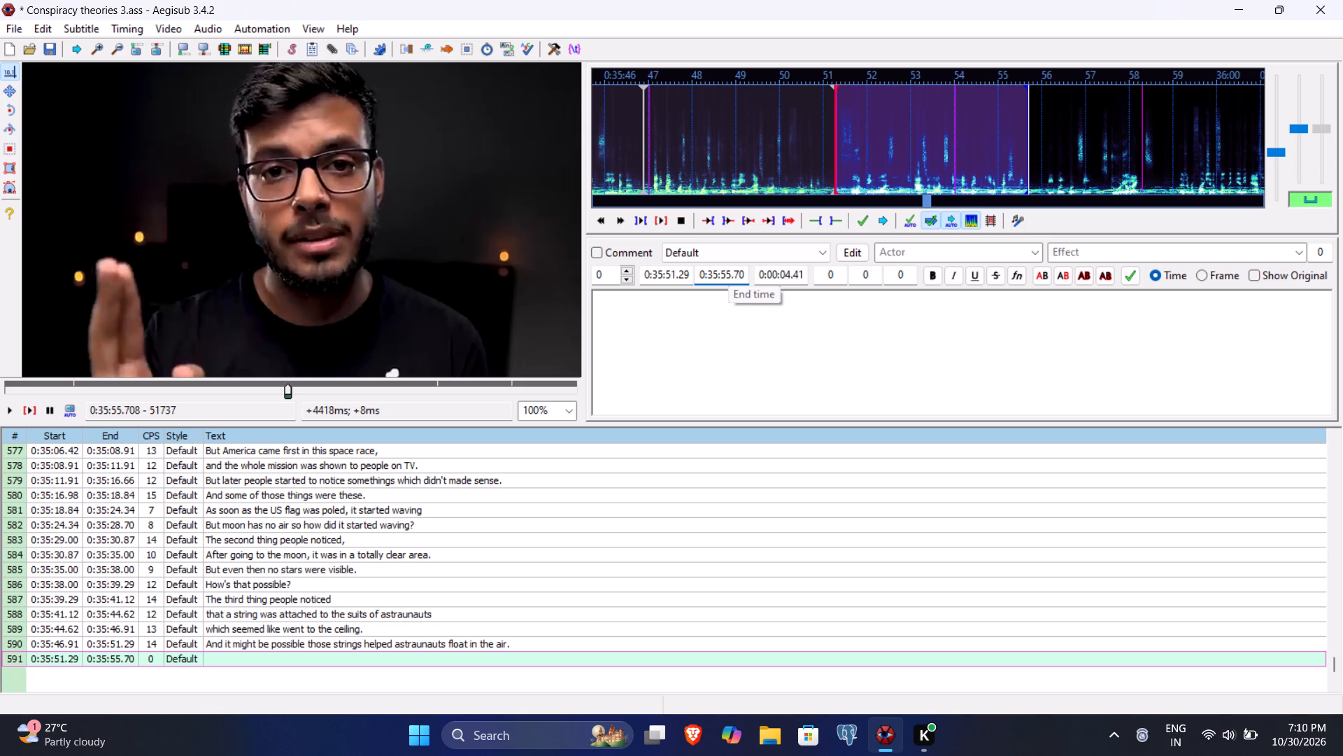
Enter "Fourth thing was in the reflections of astronauts helmets" as line 591's text and commit it.
{"action": "left_click", "coordinate": [701, 355]}
{"action": "type", "text": "Fo"}
{"action": "type", "text": "urth ht"}
{"action": "key", "text": "BackSpace"}
{"action": "key", "text": "BackSpace"}
{"action": "type", "text": "thing s"}
{"action": "key", "text": "BackSpace"}
{"action": "type", "text": "was in the f"}
{"action": "key", "text": "BackSpace"}
{"action": "type", "text": "rel"}
{"action": "key", "text": "BackSpace"}
{"action": "type", "text": "flections of"}
{"action": "key", "text": "space"}
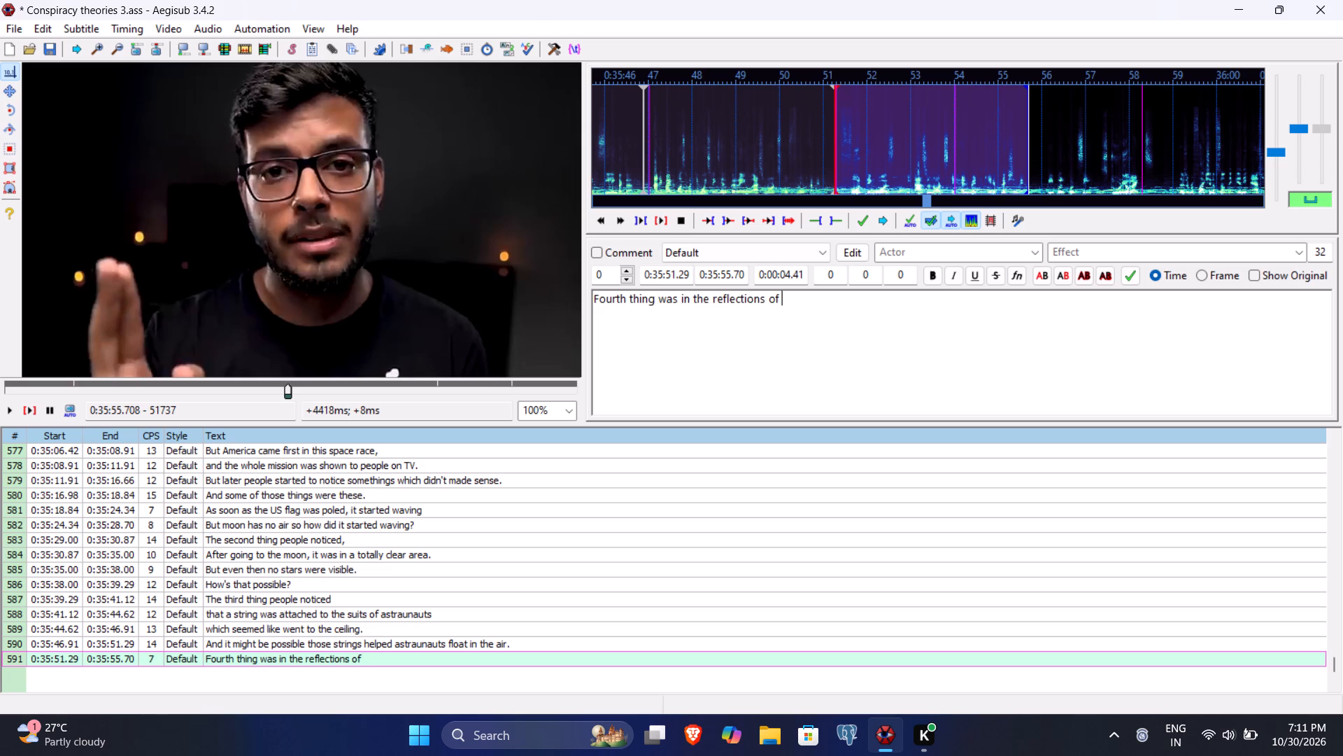
{"action": "type", "text": "astr"}
{"action": "key", "text": "o"}
{"action": "type", "text": "naut"}
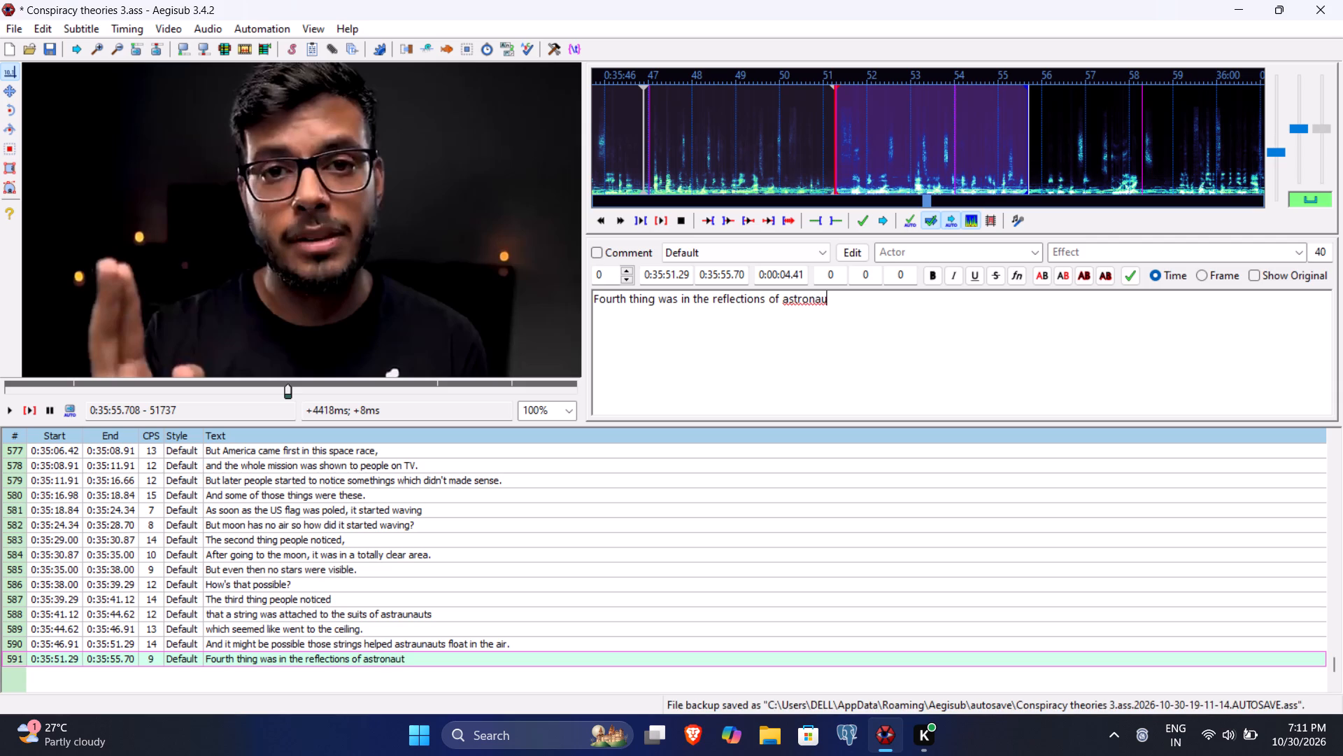
{"action": "type", "text": "s"}
{"action": "key", "text": "space"}
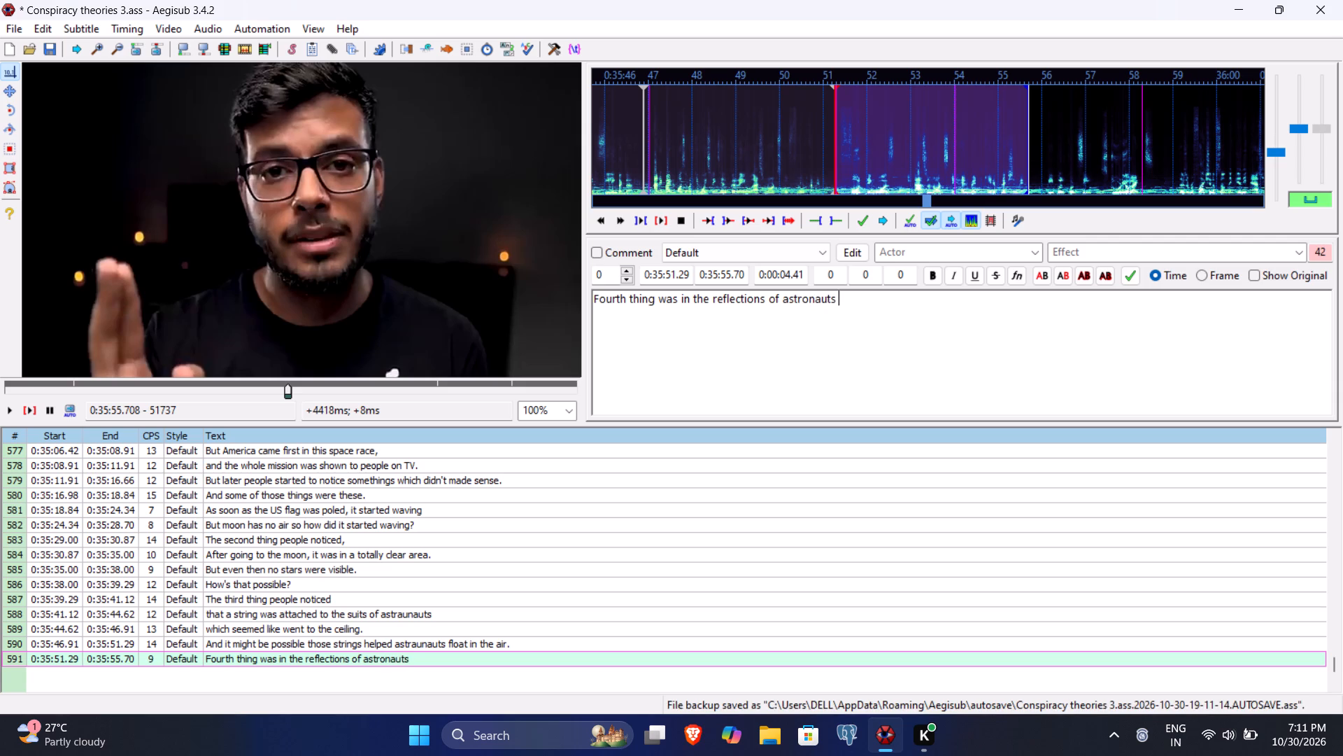
{"action": "type", "text": "helmets"}
{"action": "key", "text": "Return"}
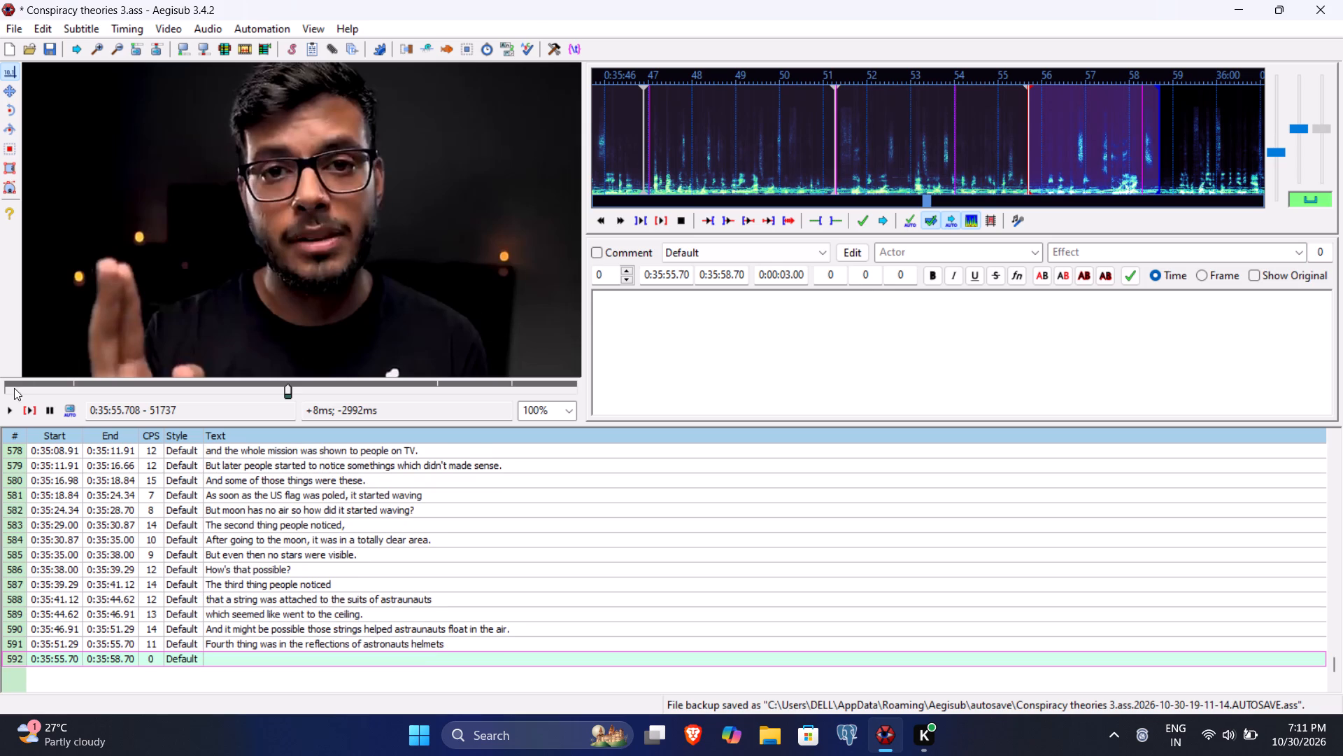
Play line 592, enter "people could see studio lights." as its text and commit it with its default timing.
{"action": "left_click", "coordinate": [27, 407]}
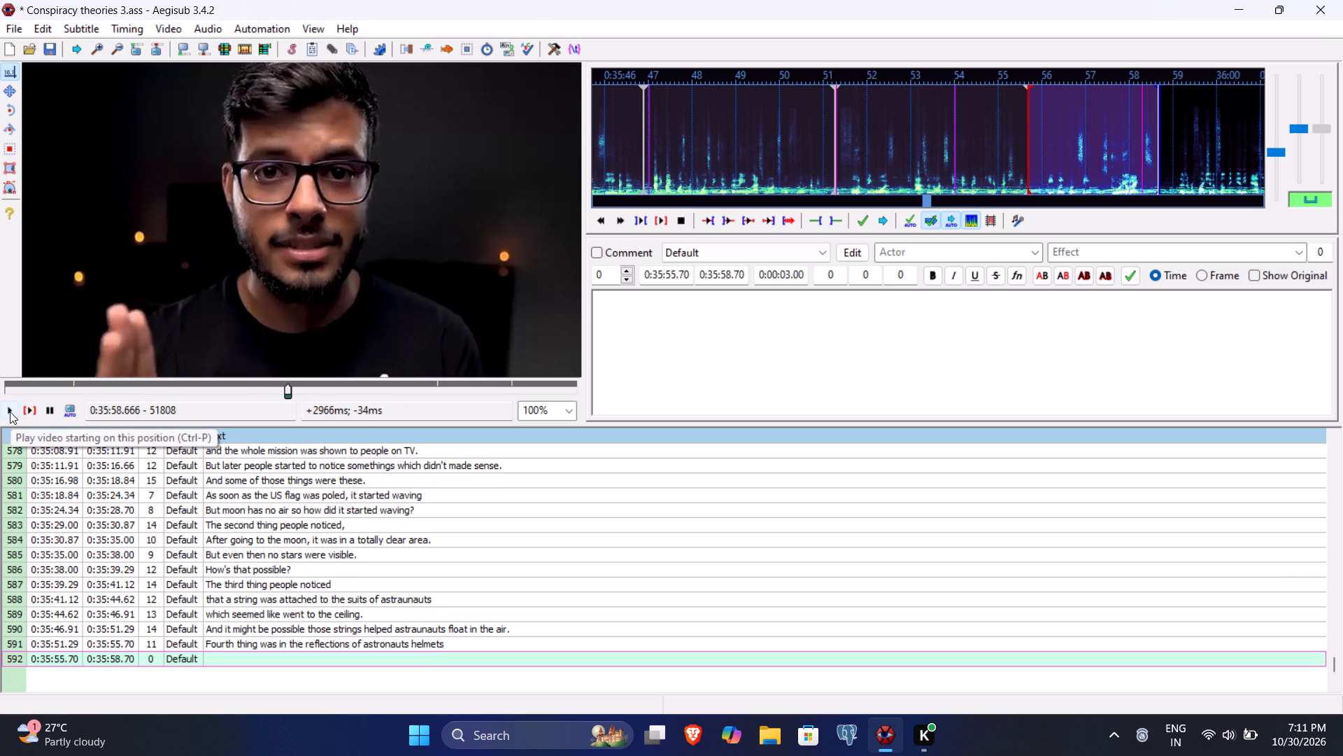
{"action": "type", "text": "people could see studio lights."}
{"action": "key", "text": "Return"}
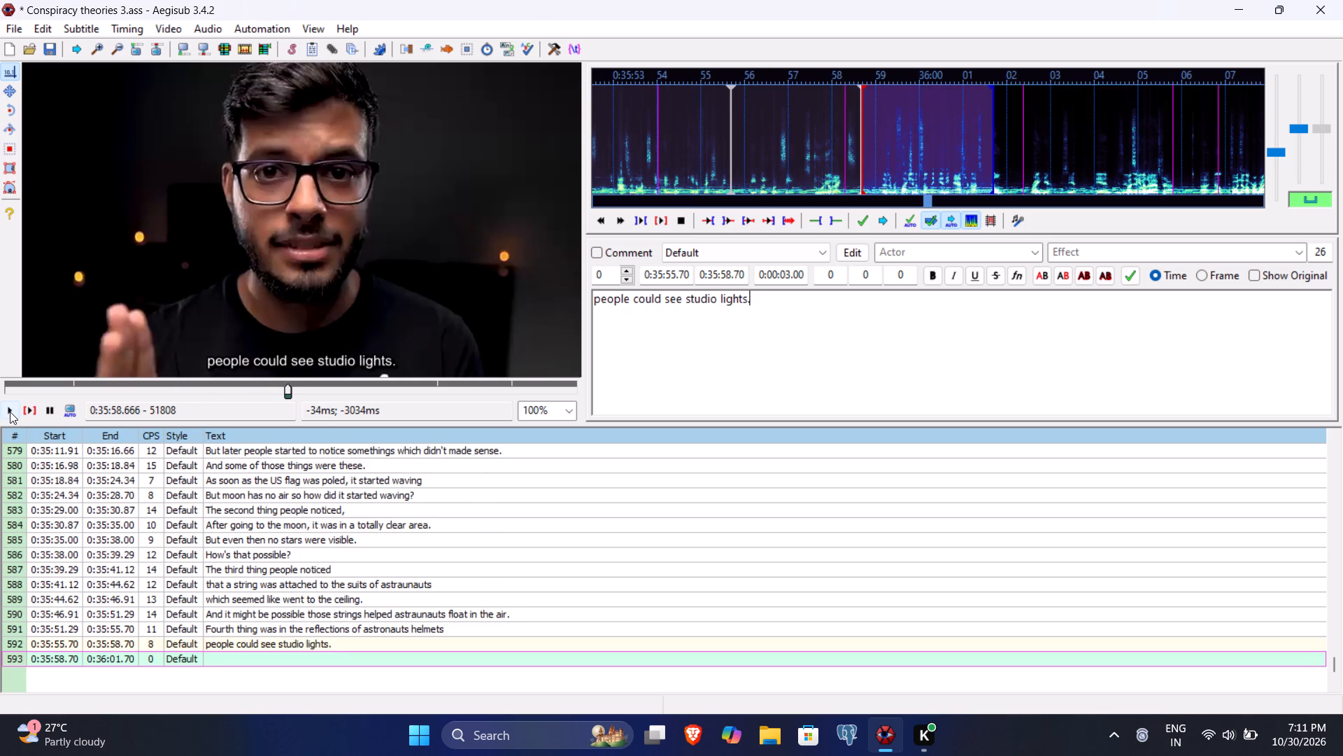
Play line 593 to the end of its phrase, and set its end time to 0:36:01.90 and start time to 0:35:59.10.
{"action": "left_click", "coordinate": [10, 412]}
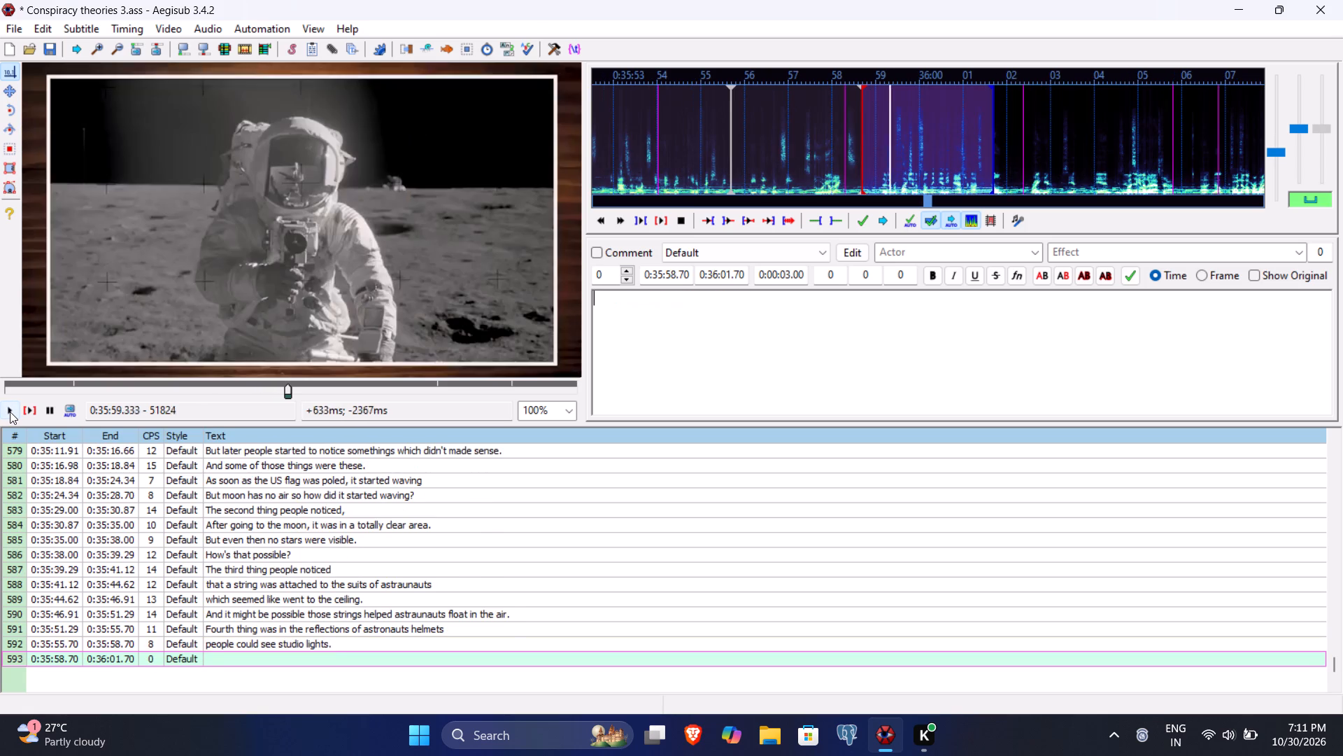
{"action": "left_click", "coordinate": [10, 412]}
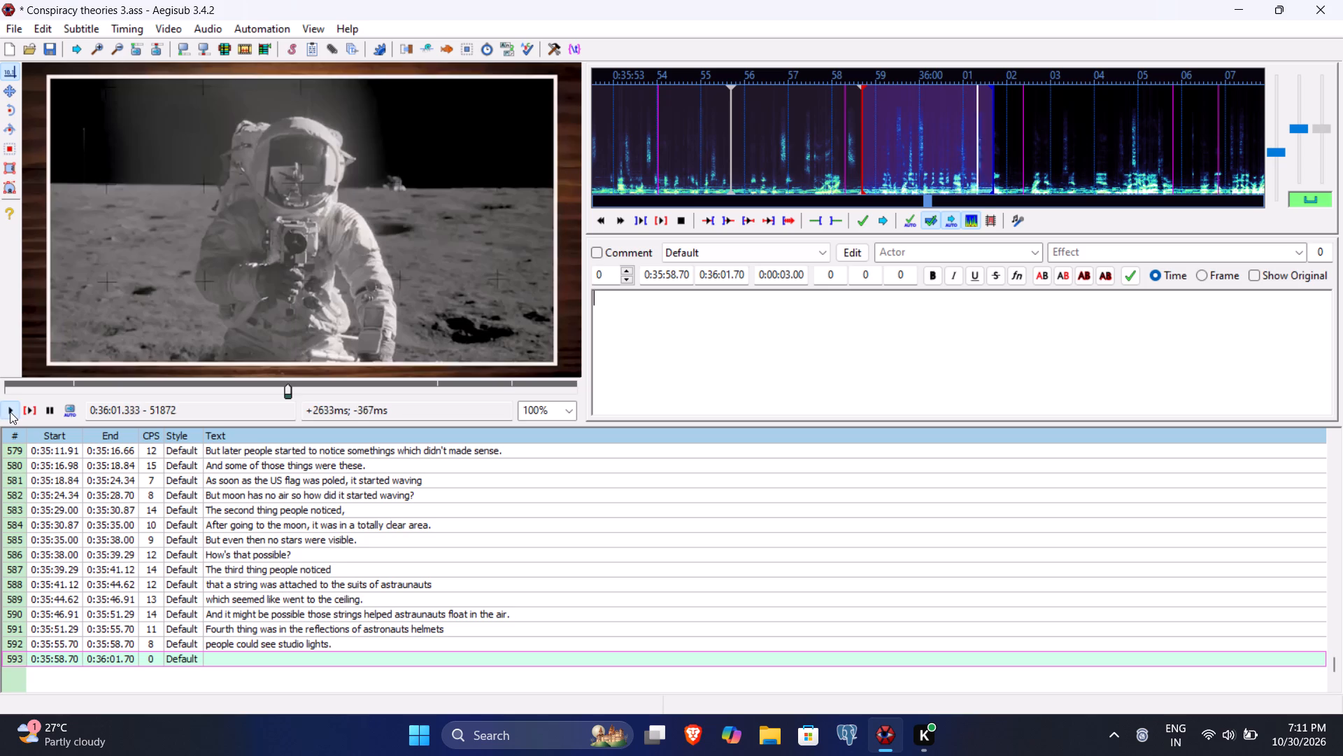
{"action": "left_click", "coordinate": [10, 412]}
{"action": "left_click", "coordinate": [10, 412]}
{"action": "left_click", "coordinate": [10, 412]}
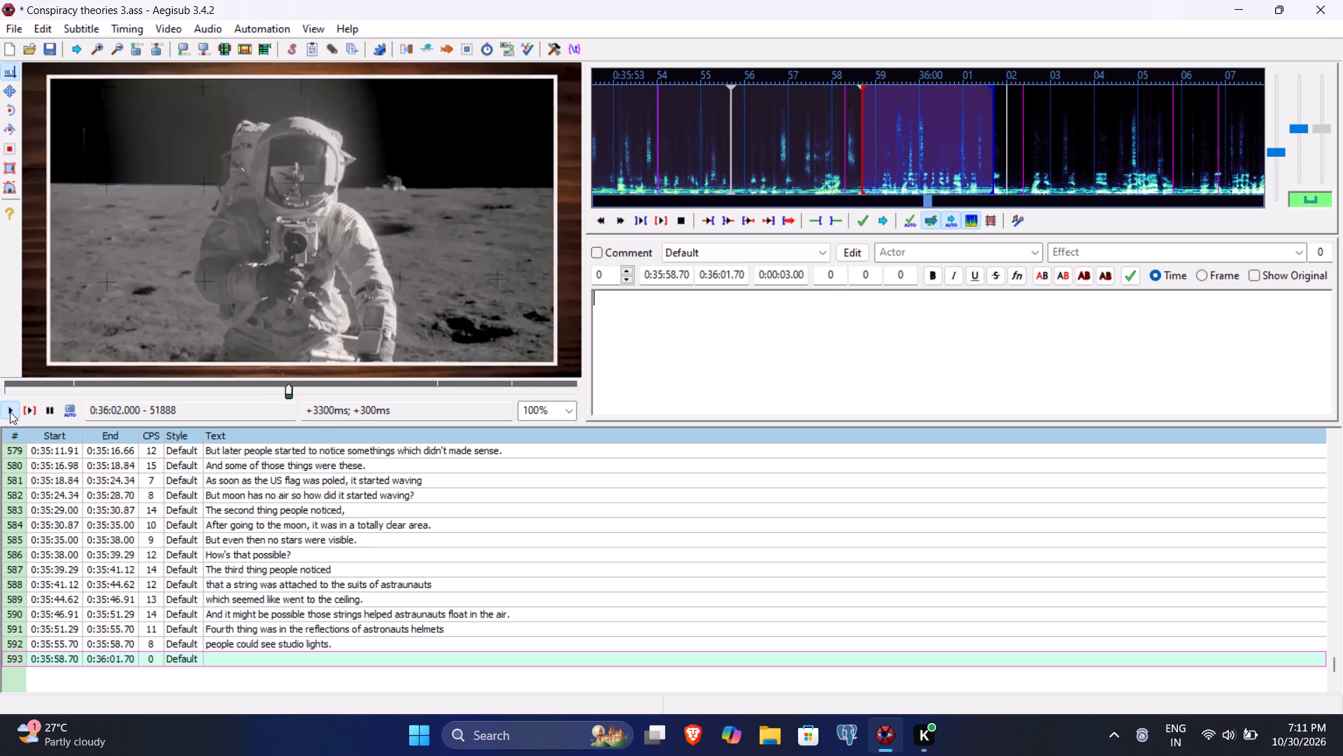
{"action": "left_click", "coordinate": [10, 412]}
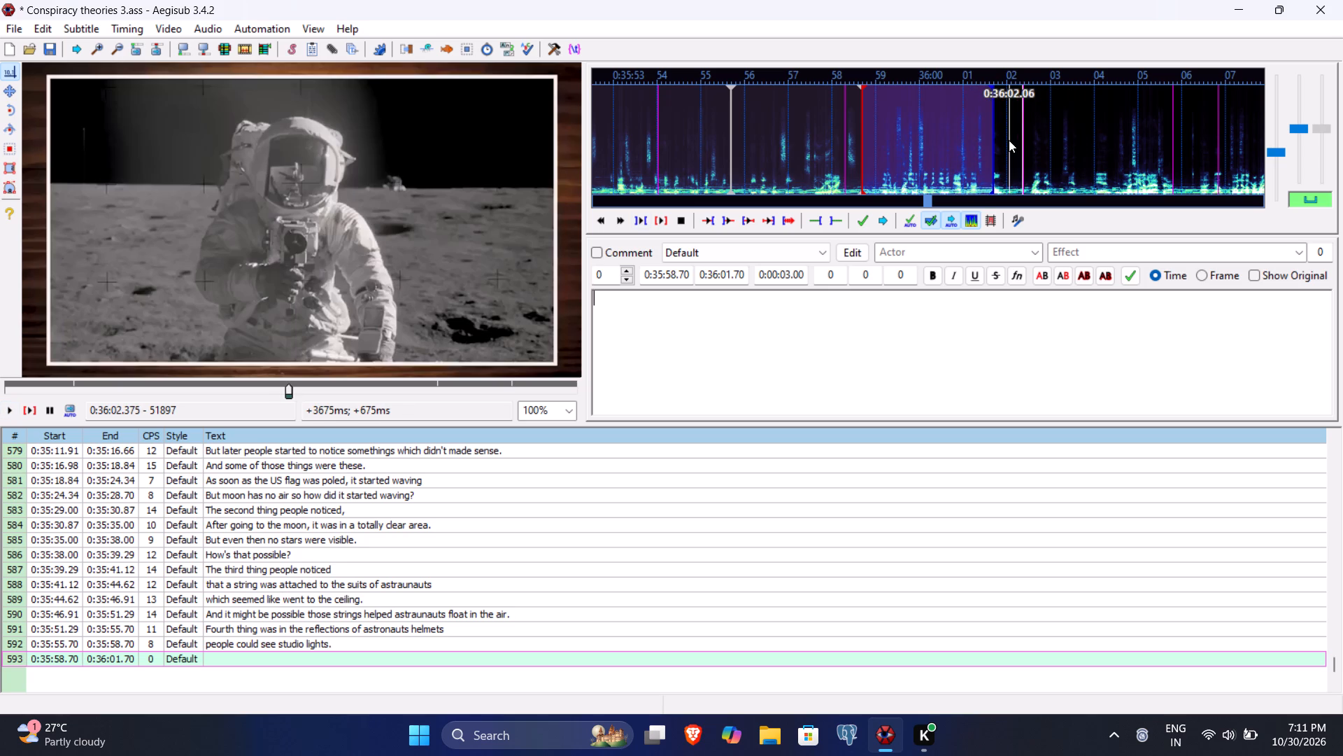
{"action": "left_click", "coordinate": [731, 272]}
{"action": "key", "text": "9"}
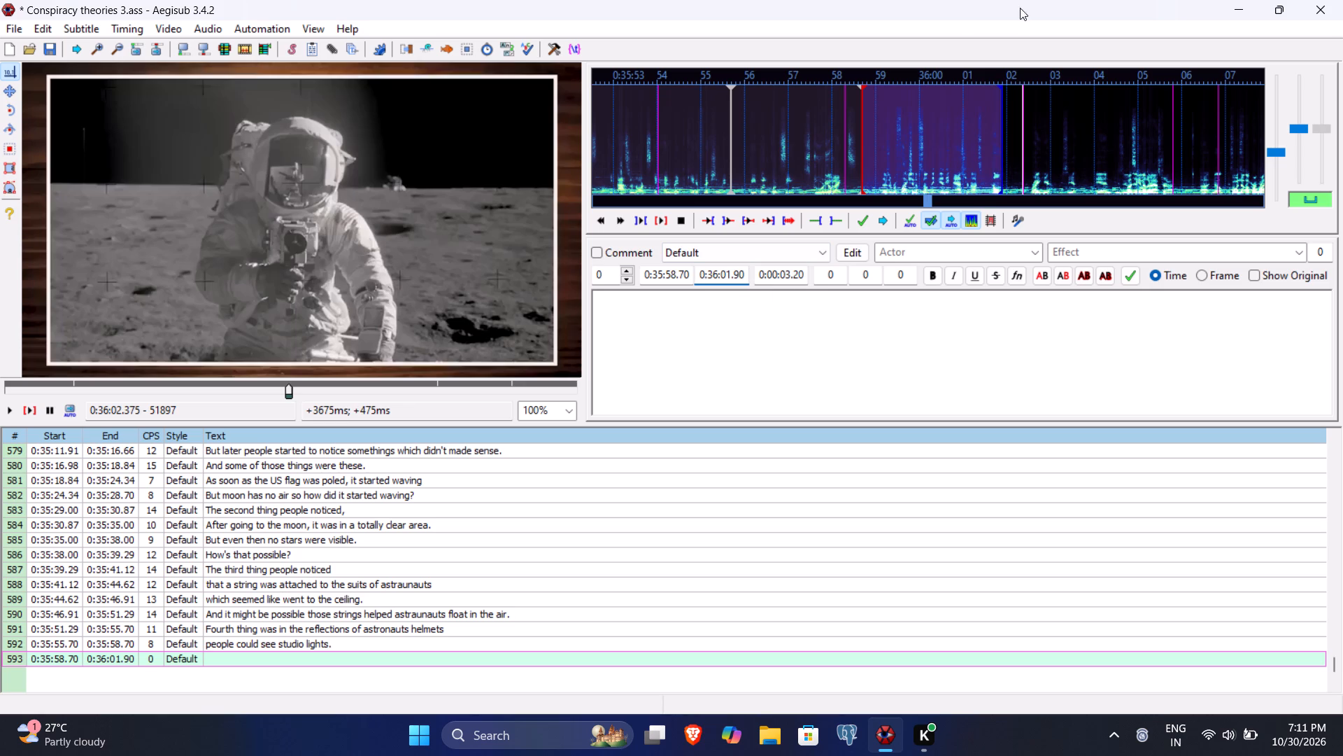
{"action": "left_click", "coordinate": [669, 273]}
{"action": "type", "text": "910"}
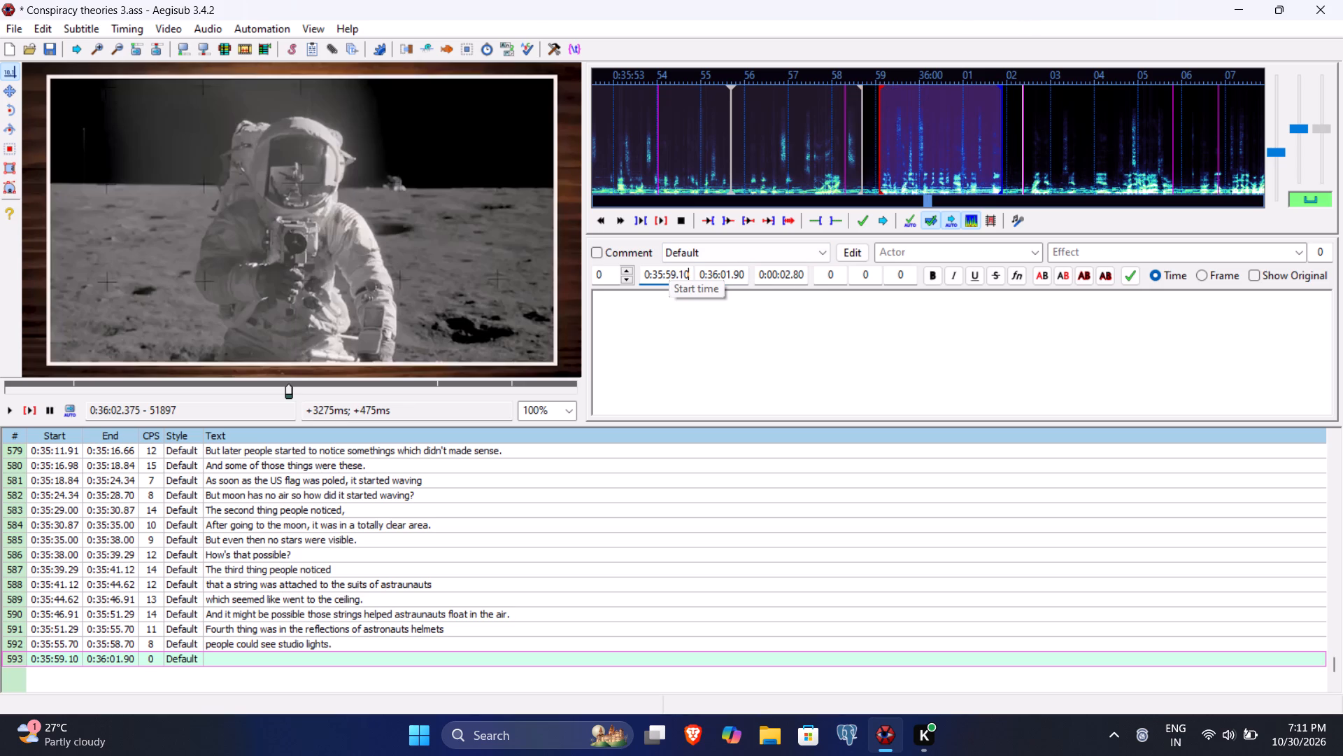
Enter "There's a reflection in the astronauts helmets" as line 593's text and commit it.
{"action": "left_click", "coordinate": [644, 373]}
{"action": "type", "text": "There"}
{"action": "key", "text": "space"}
{"action": "key", "text": "BackSpace"}
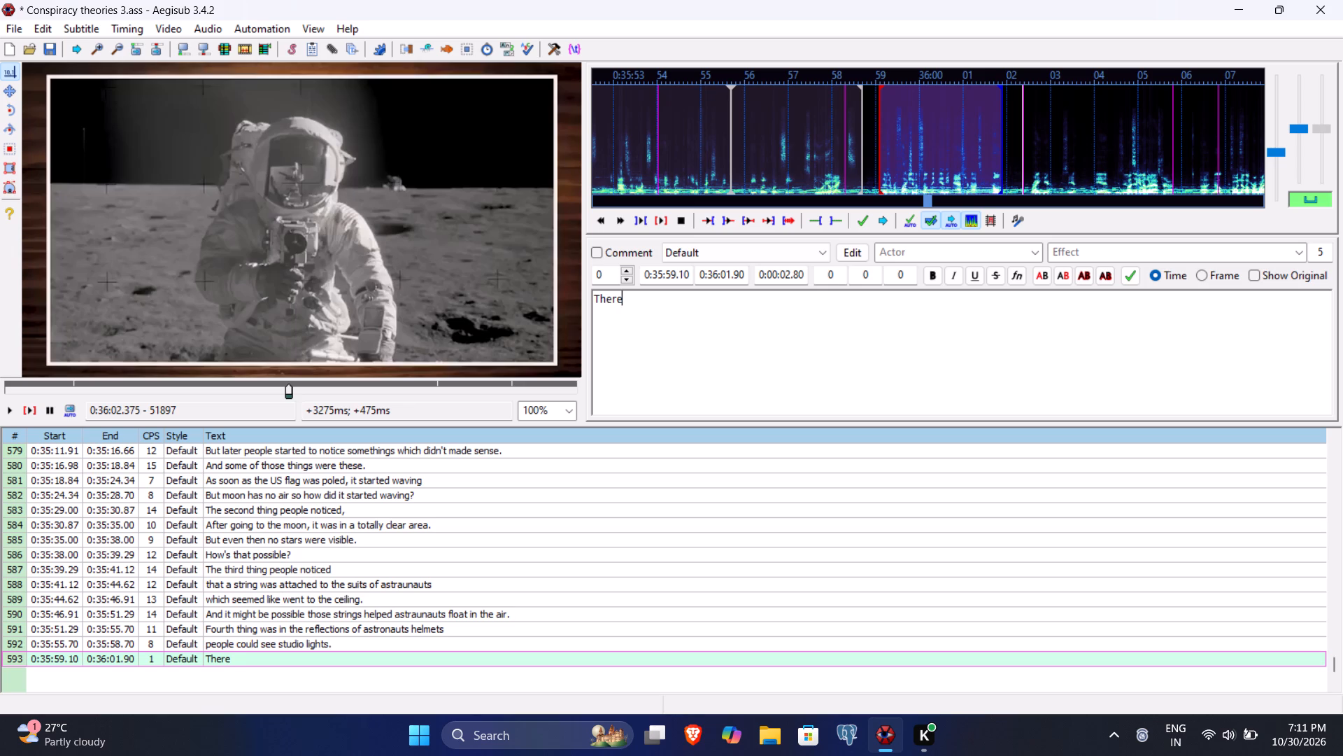
{"action": "type", "text": "'s"}
{"action": "key", "text": "space"}
{"action": "type", "text": "a reflection in the astronauts"}
{"action": "key", "text": "space"}
{"action": "type", "text": "hel"}
{"action": "type", "text": "mets"}
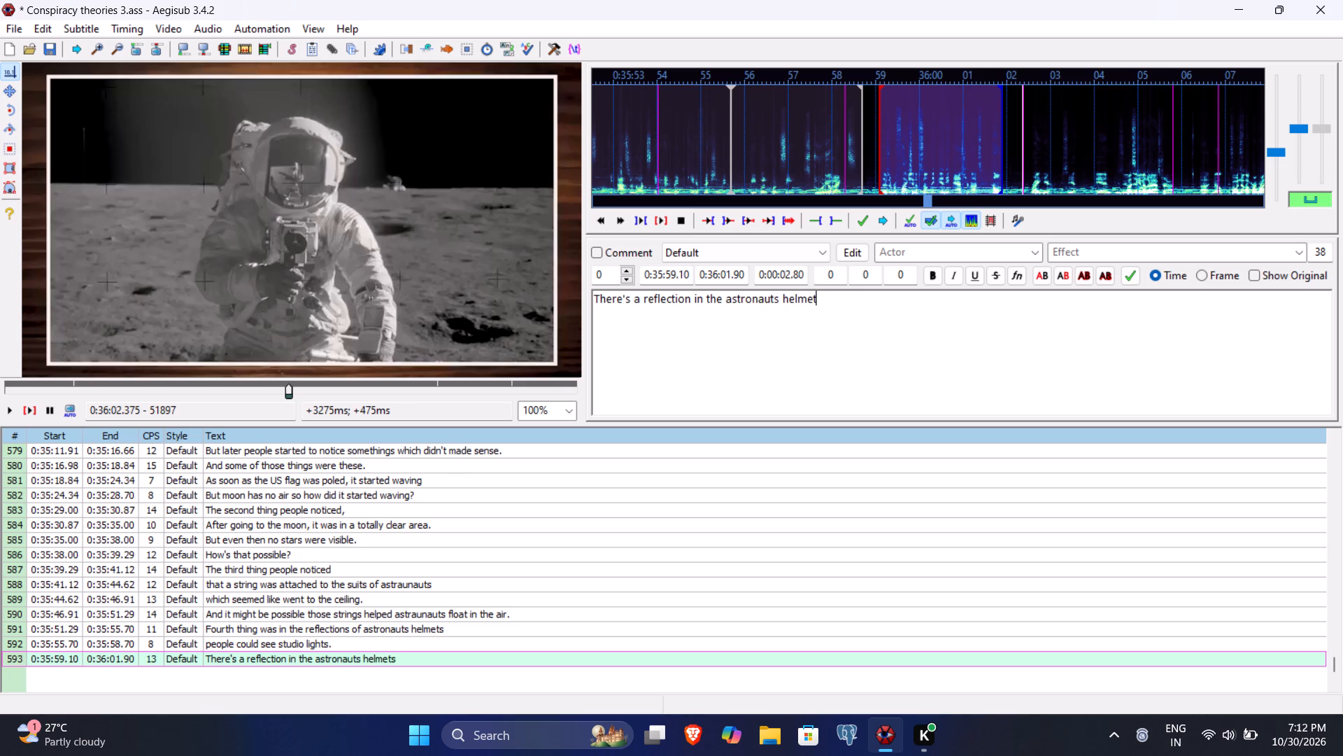
{"action": "key", "text": "Return"}
Play line 594 to the end of its phrase and set its end time to 0:36:05.91.
{"action": "left_click", "coordinate": [31, 409]}
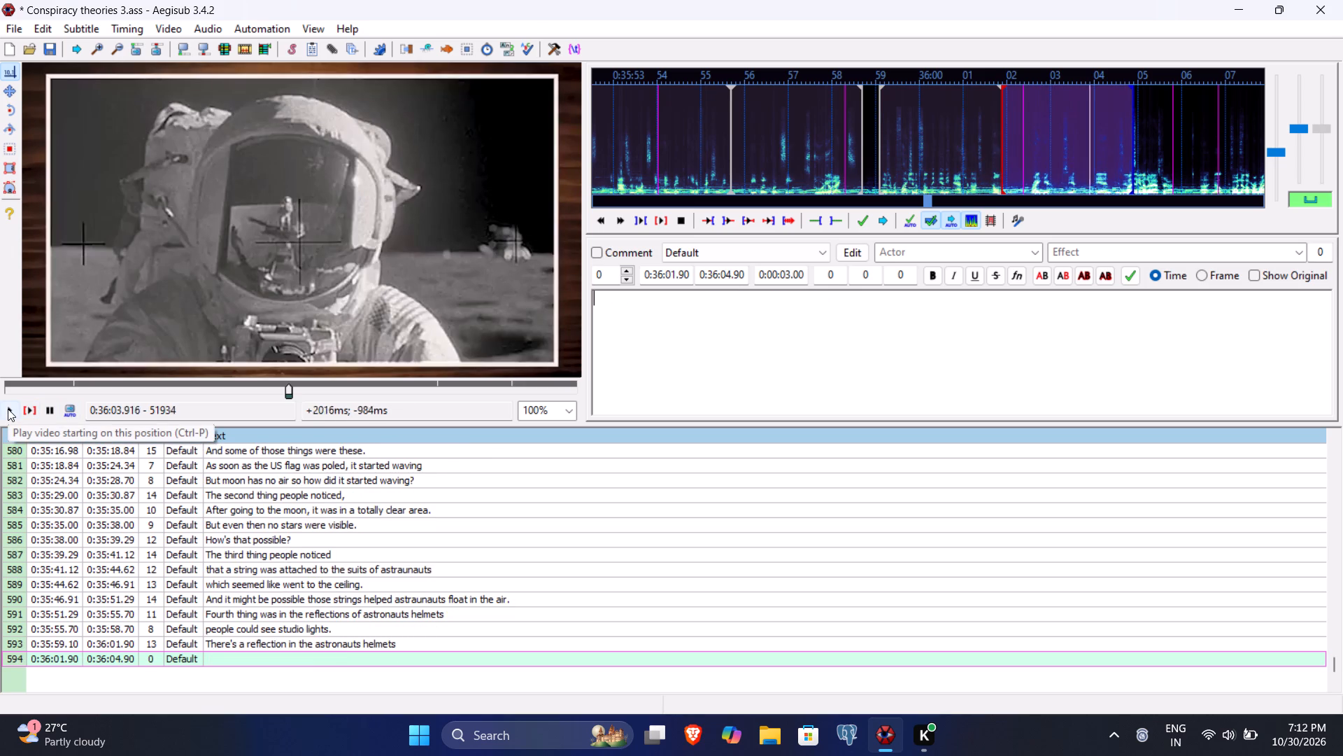
{"action": "left_click", "coordinate": [8, 409]}
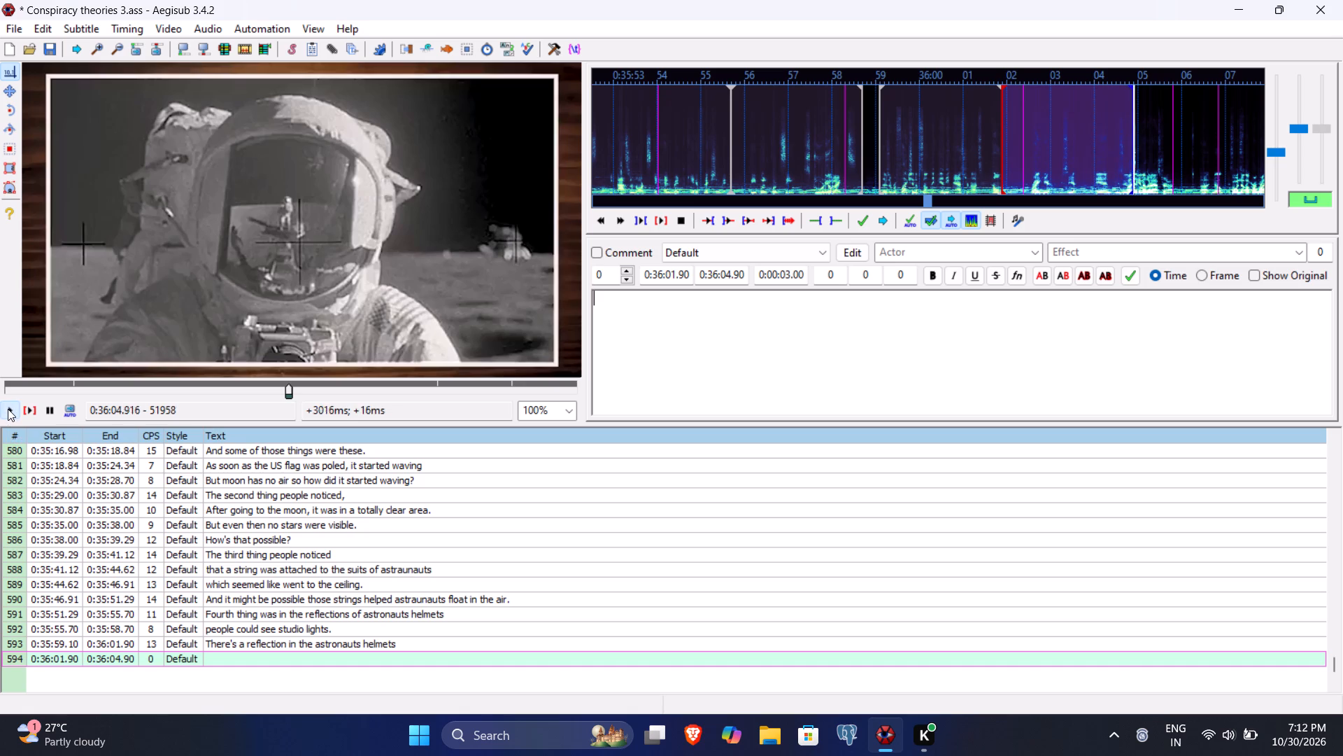
{"action": "left_click", "coordinate": [8, 409]}
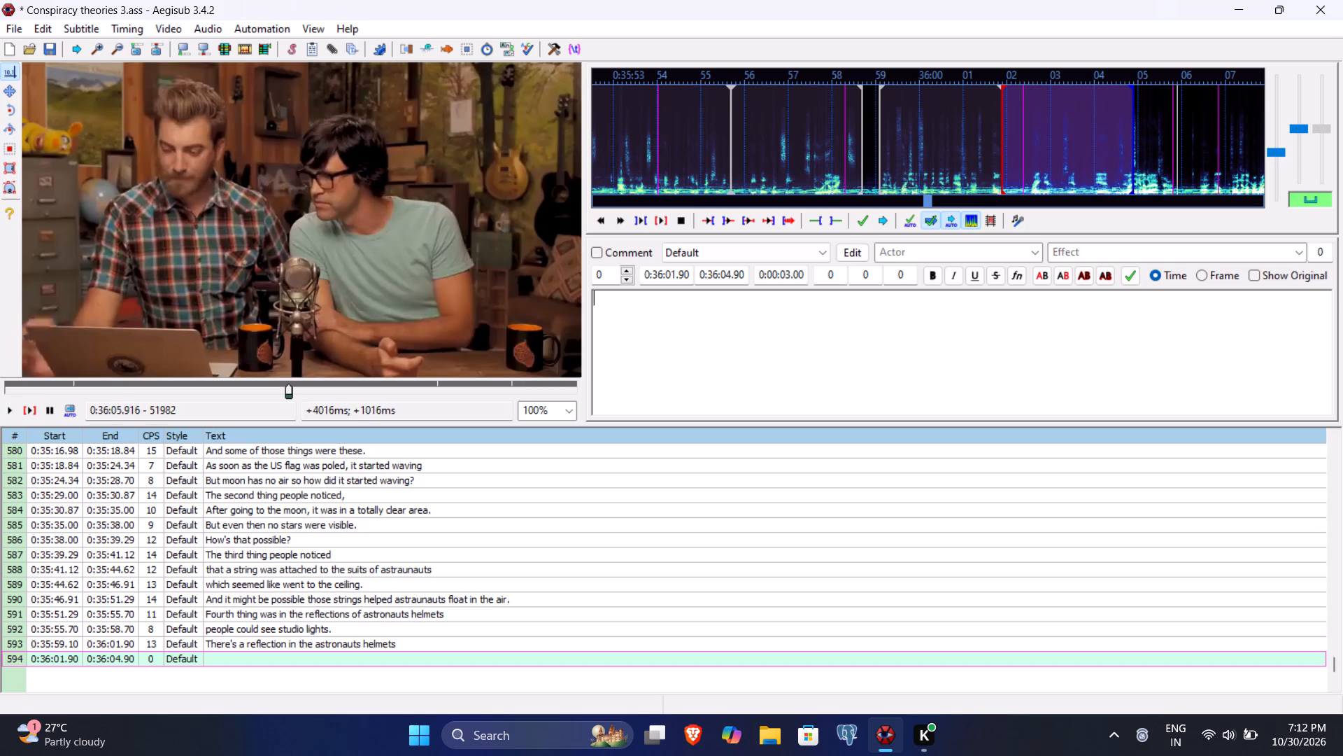
{"action": "left_click", "coordinate": [726, 277]}
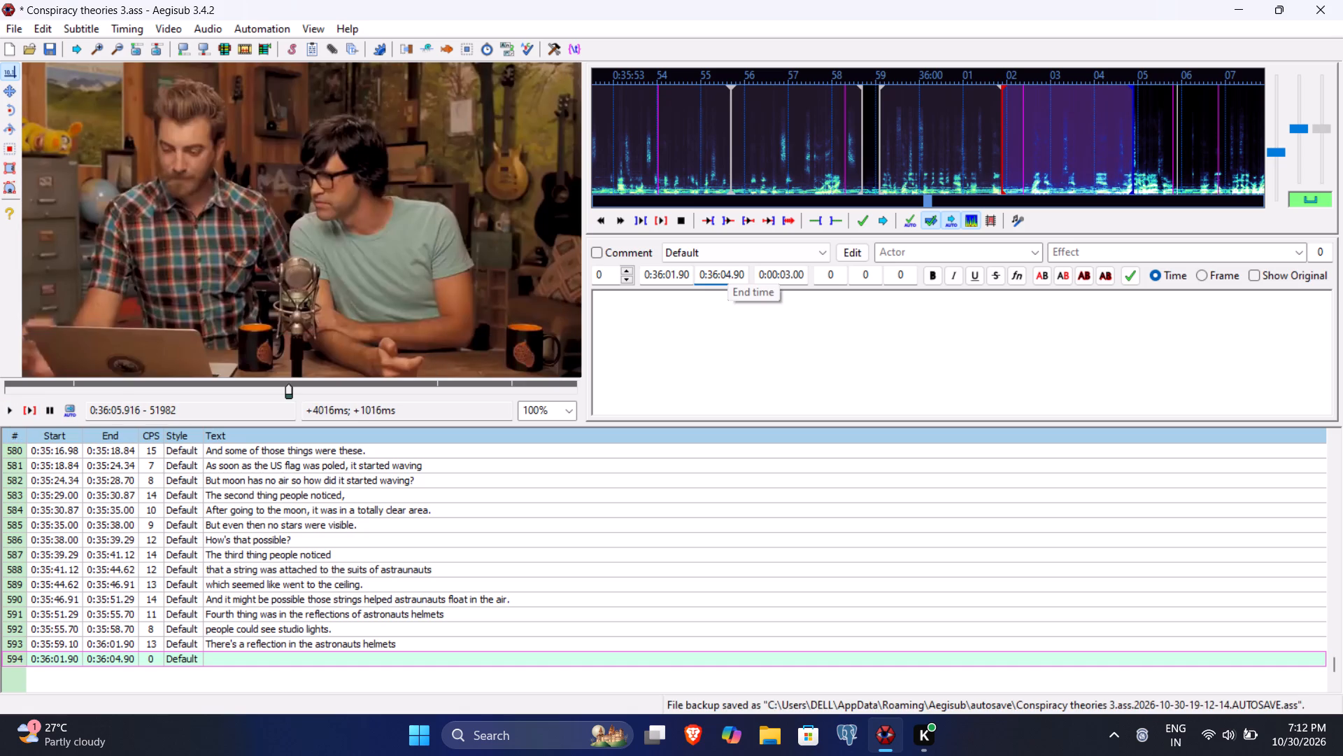
{"action": "type", "text": "591"}
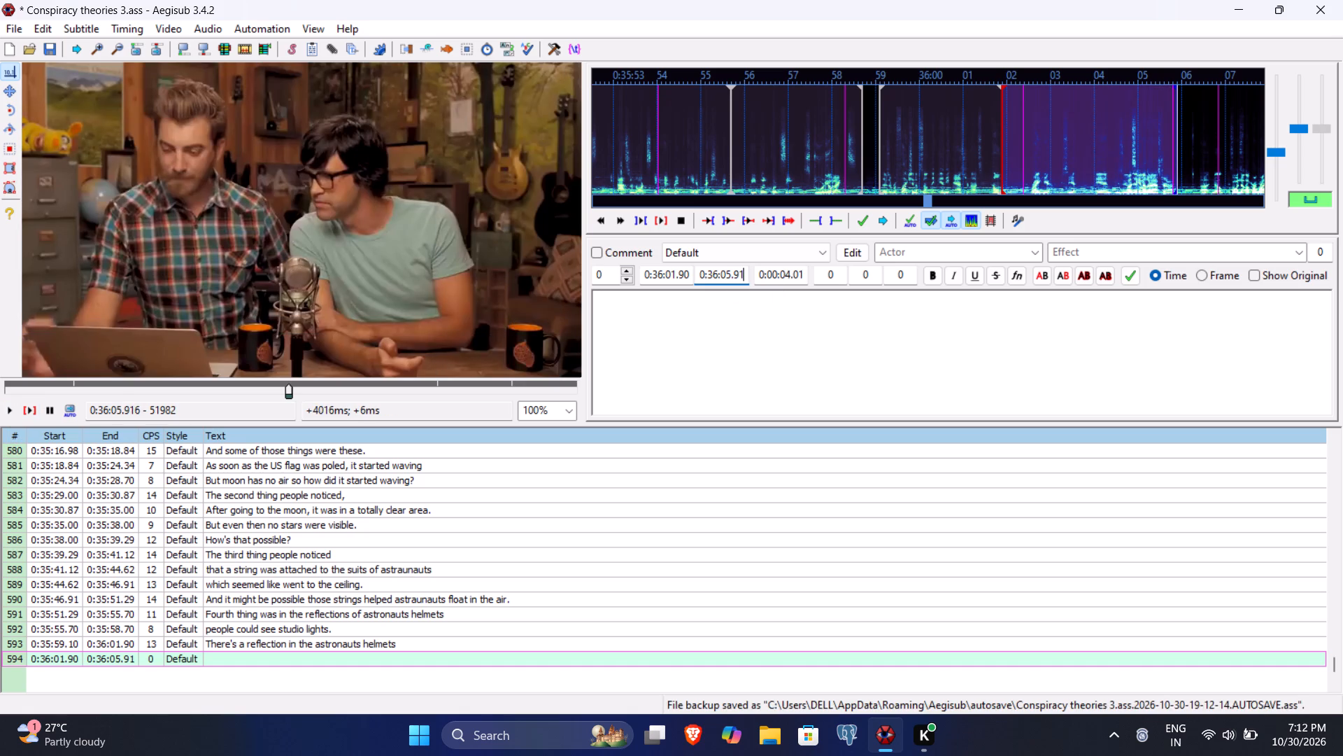
Enter "[Right here you see it, there's another astronaut]" as line 594's text and commit it.
{"action": "left_click", "coordinate": [695, 343]}
{"action": "key", "text": "bracketright"}
{"action": "type", "text": "[Rig"}
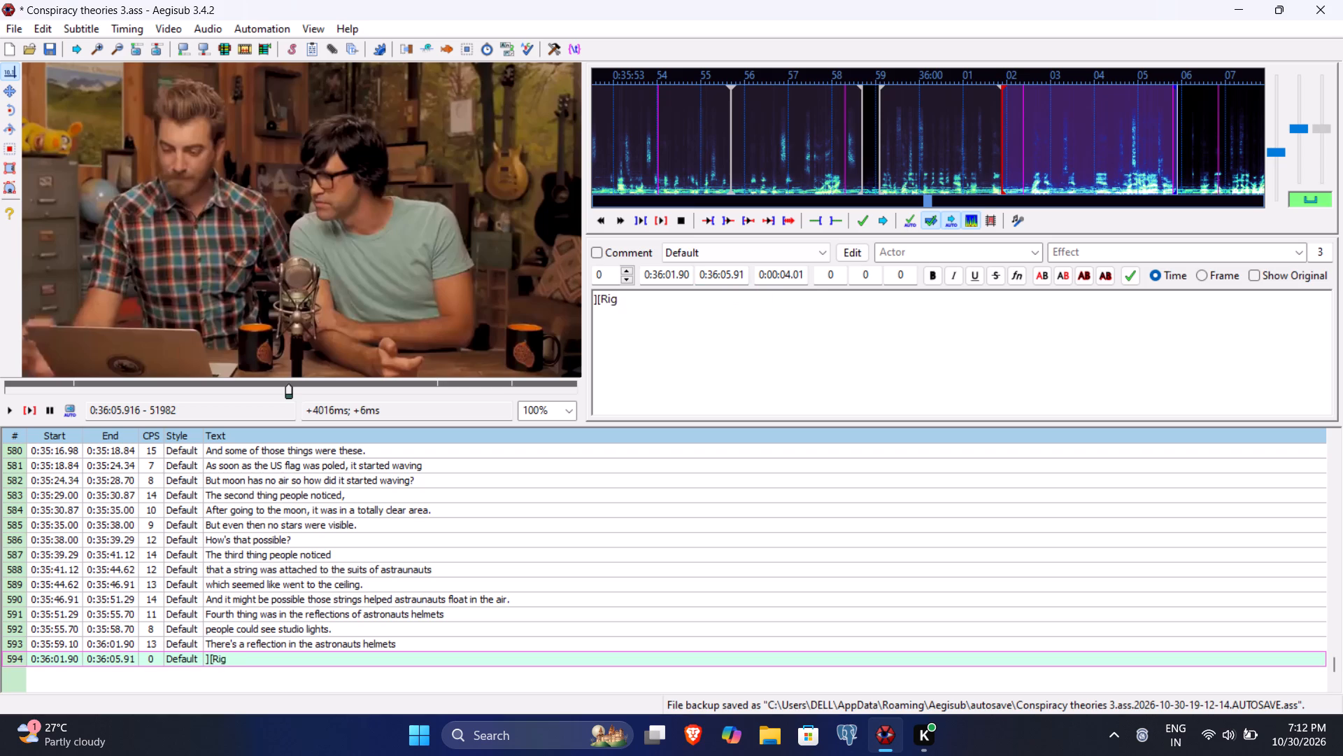
{"action": "type", "text": "ht here"}
{"action": "key", "text": "space"}
{"action": "type", "text": "you see it, there"}
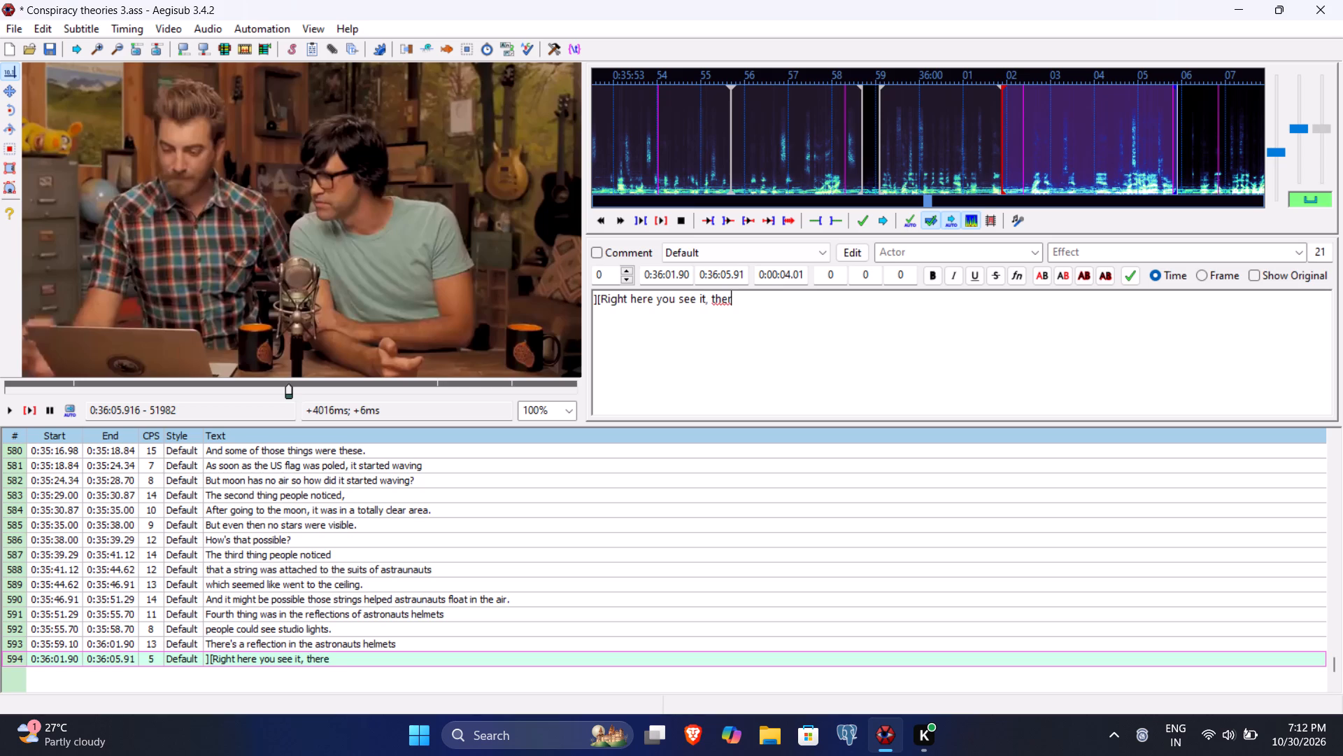
{"action": "type", "text": "'s na"}
{"action": "key", "text": "BackSpace"}
{"action": "key", "text": "BackSpace"}
{"action": "type", "text": "another astronaut"}
{"action": "key", "text": "bracketright"}
{"action": "key", "text": "Up"}
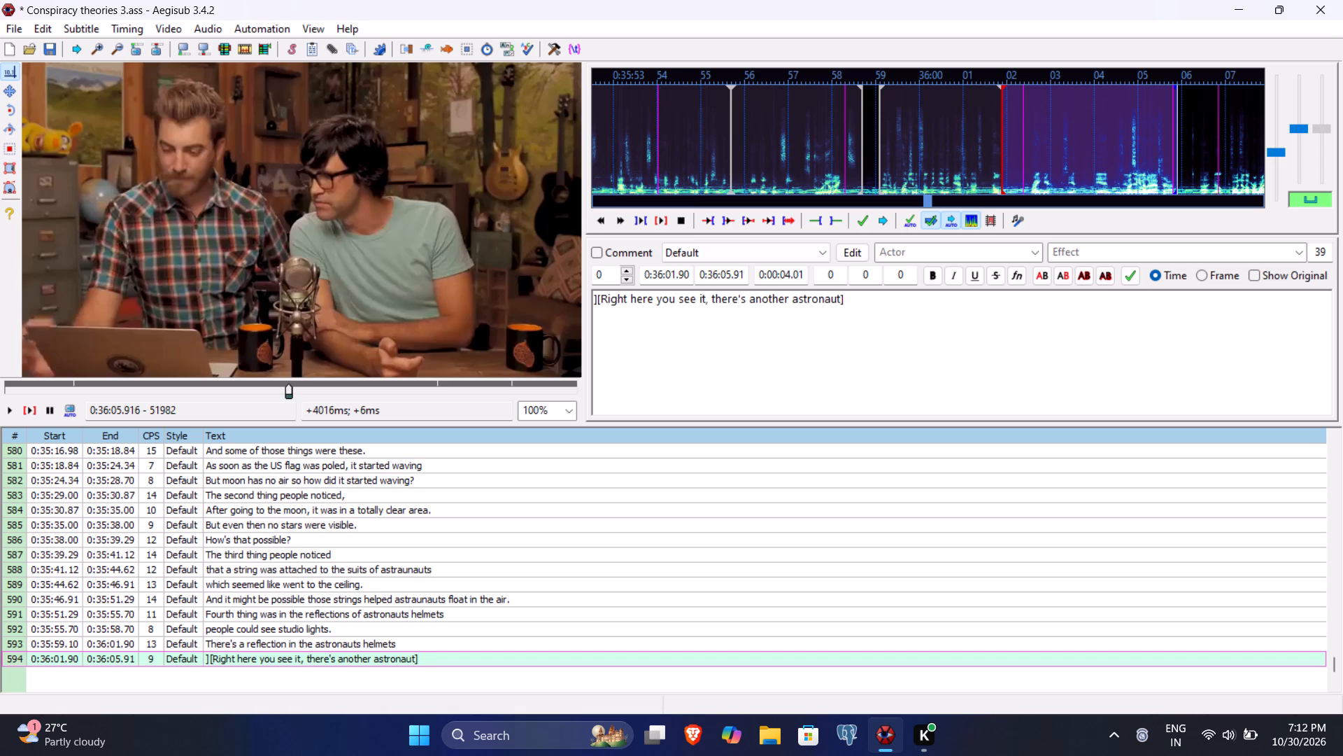
{"action": "key", "text": "Delete"}
{"action": "key", "text": "Return"}
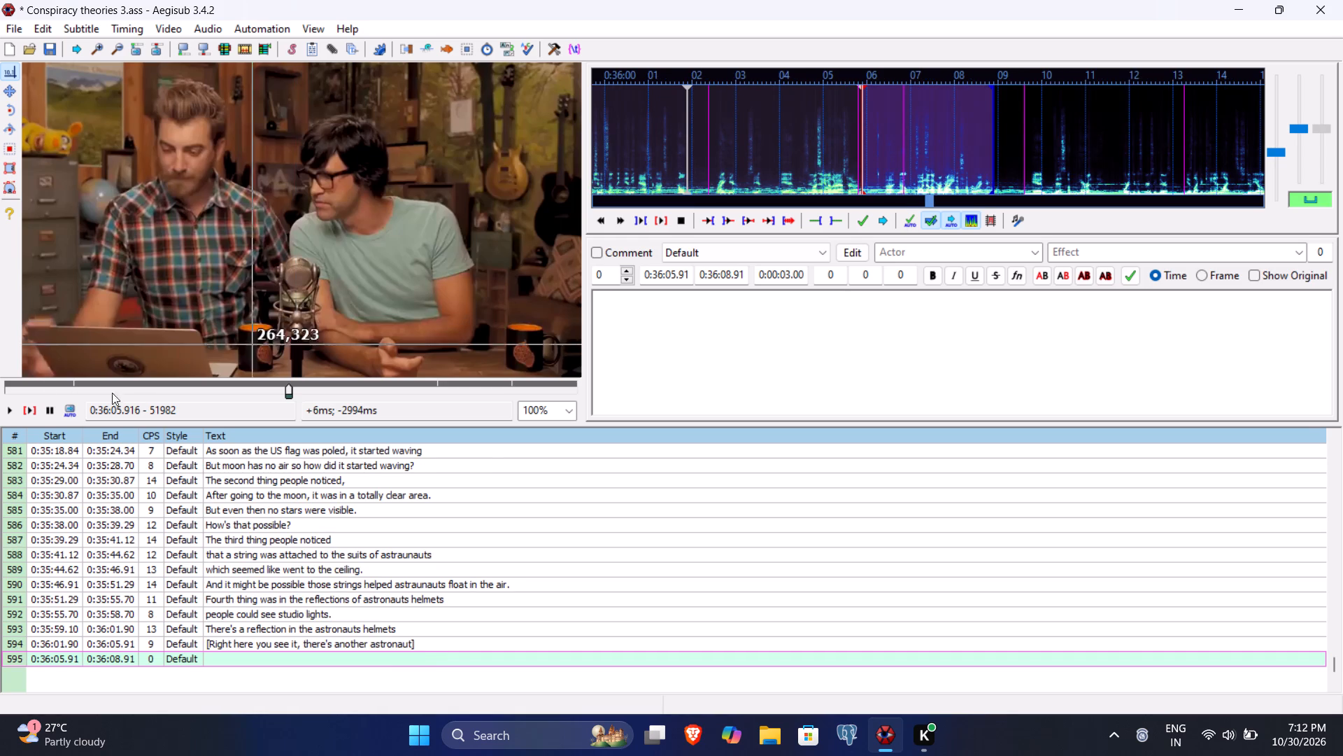
Play line 595, set its start time to 0:36:06.36, and commit it with the text "[No on the upper right]".
{"action": "left_click", "coordinate": [34, 406]}
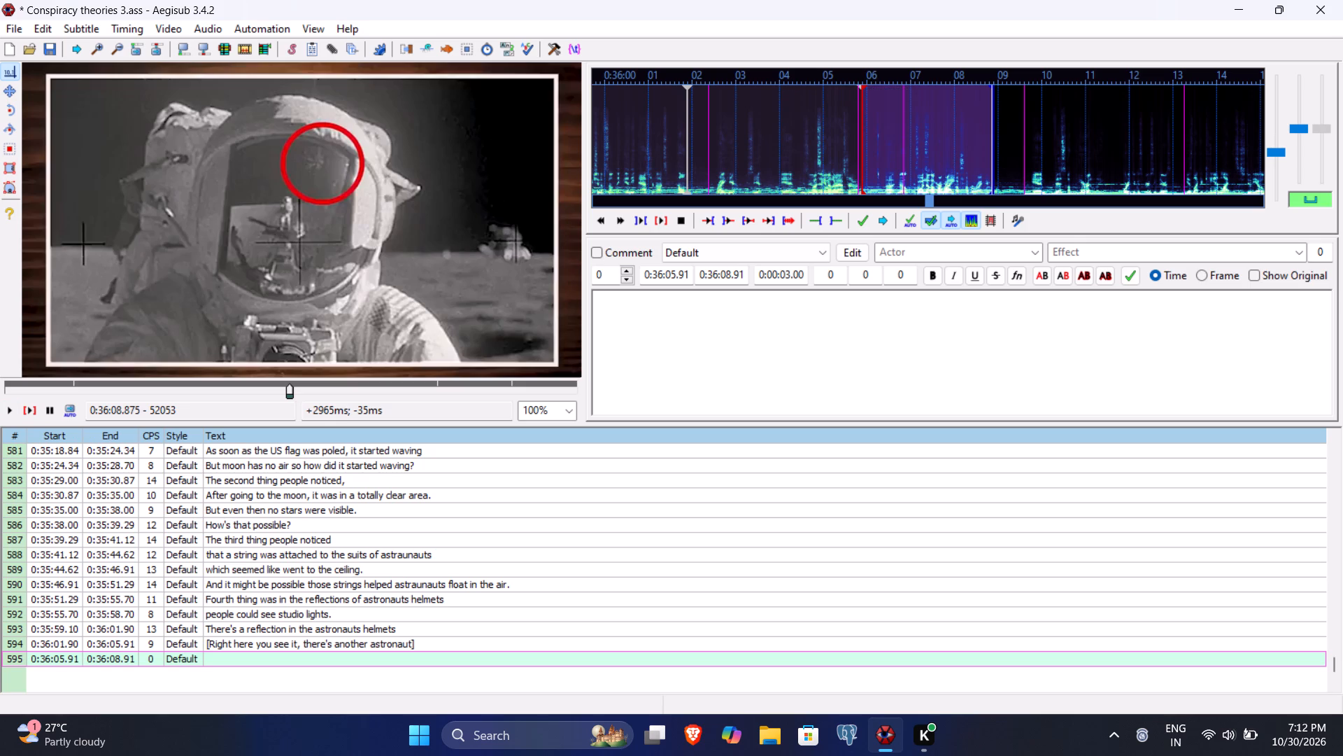
{"action": "left_click", "coordinate": [669, 276]}
{"action": "type", "text": "636"}
{"action": "left_click", "coordinate": [639, 349]}
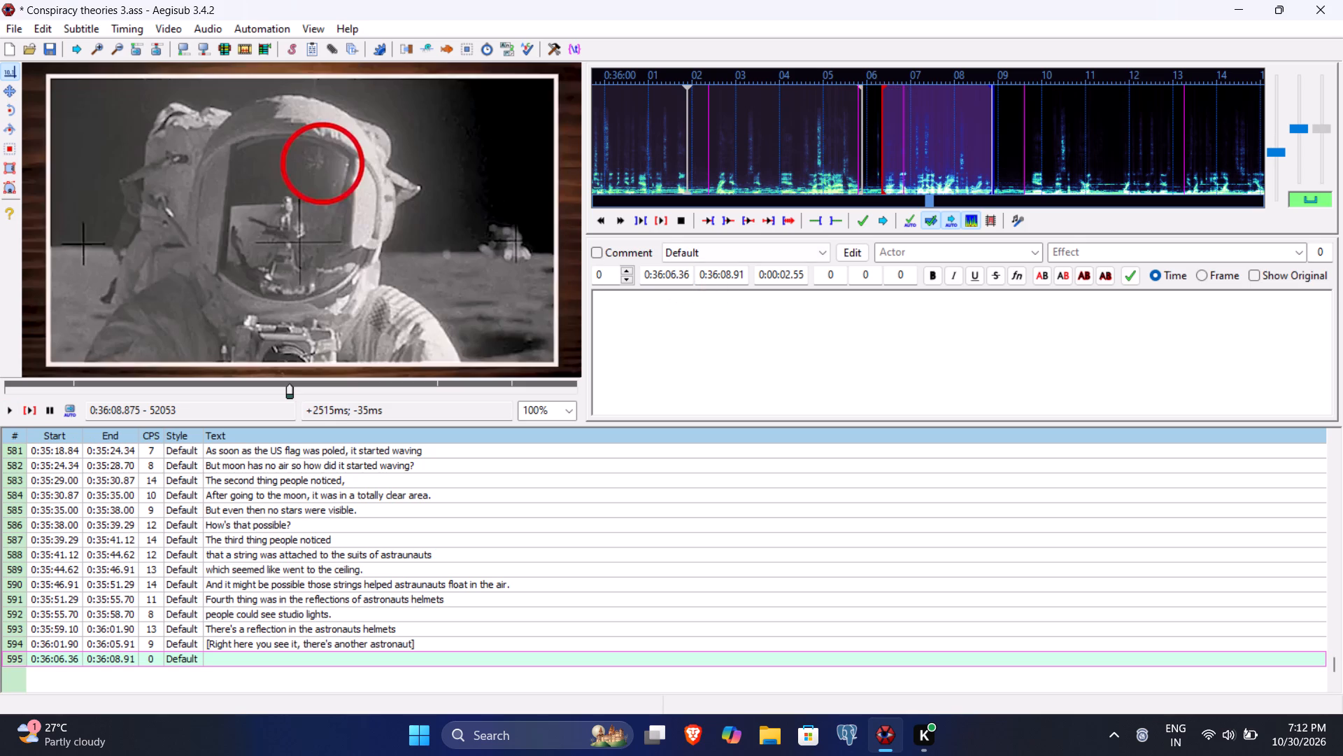
{"action": "type", "text": "[No on the upper right]"}
{"action": "key", "text": "Return"}
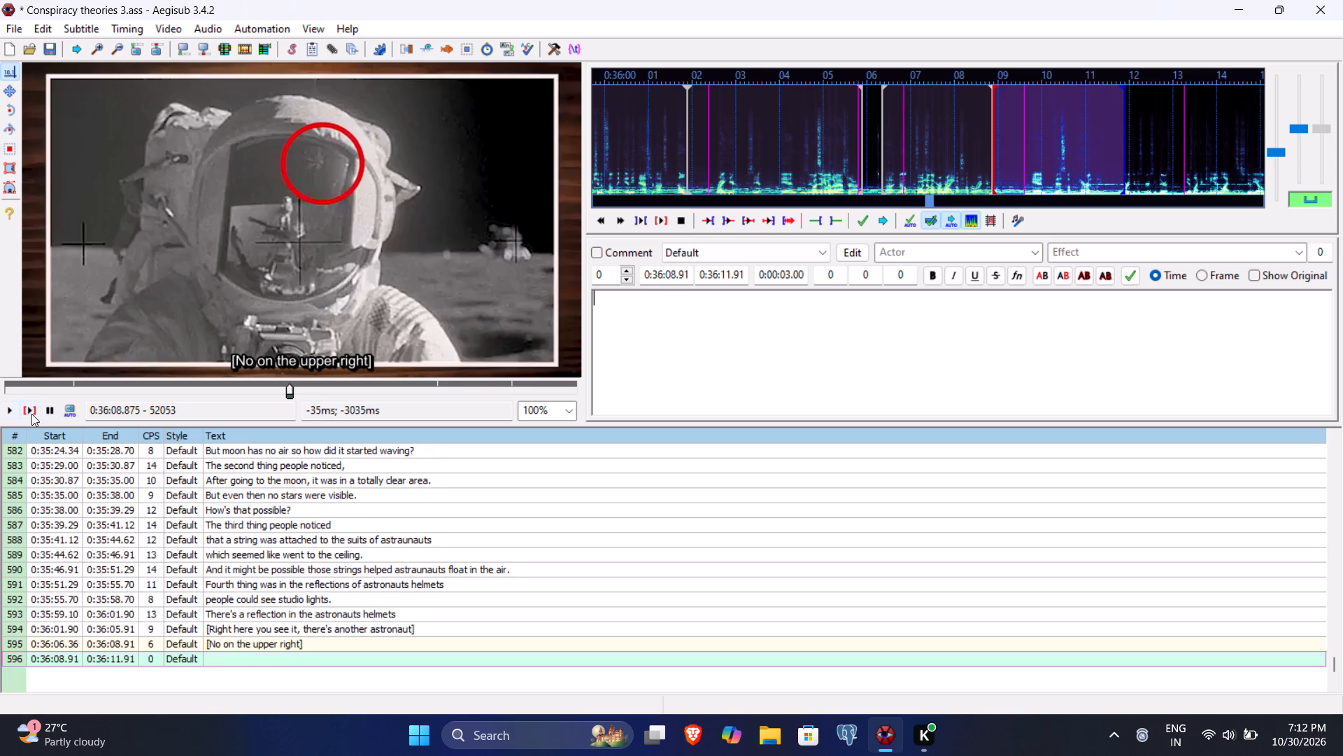
Play line 596, enter "[and this apparently]" as its text, and commit it with the start time 0:36:09.66.
{"action": "left_click", "coordinate": [31, 414]}
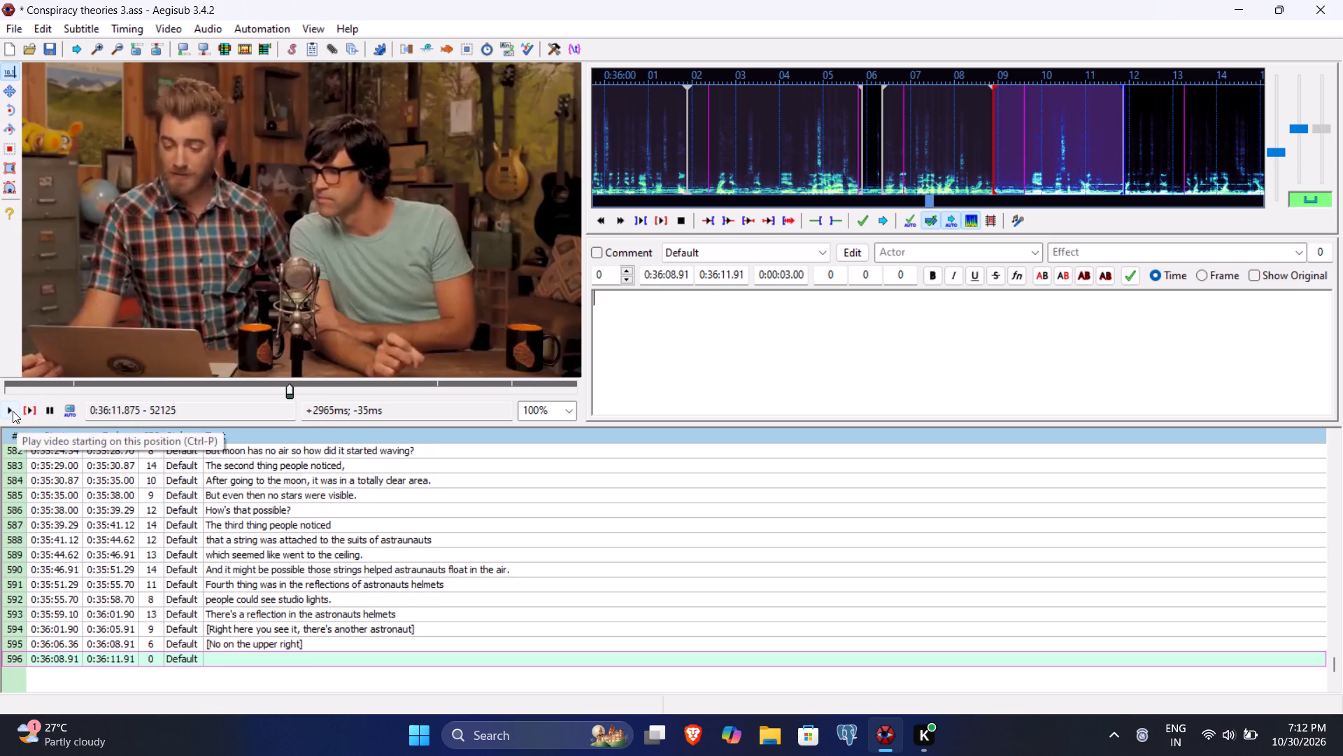
{"action": "key", "text": "bracketleft"}
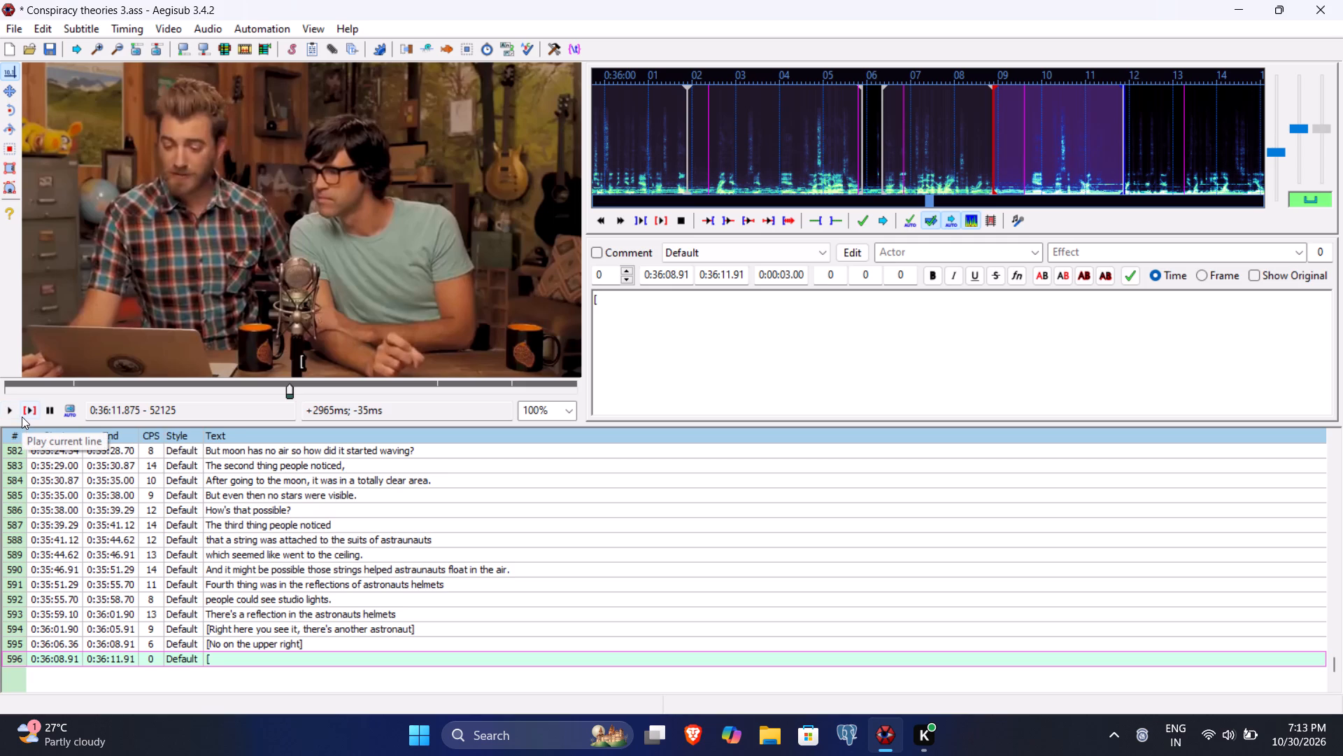
{"action": "type", "text": "and this apparently"}
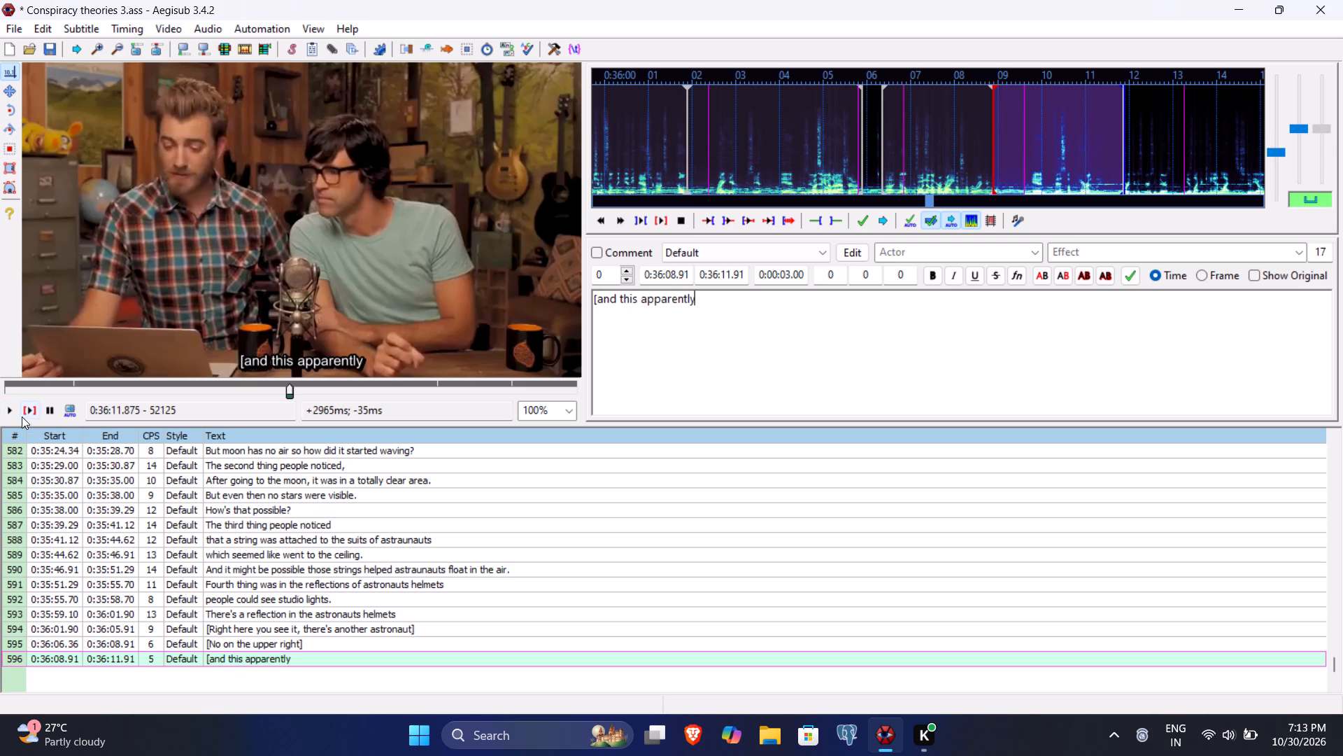
{"action": "key", "text": "bracketright"}
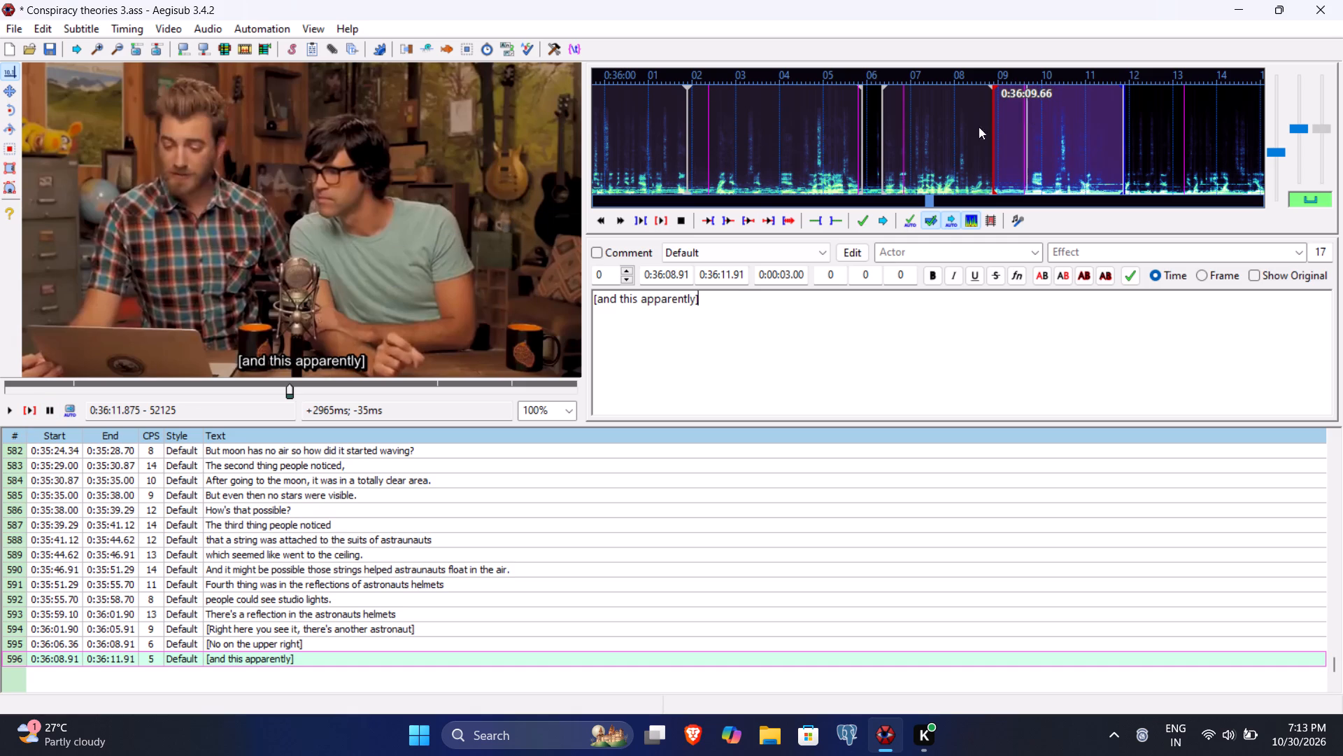
{"action": "left_click", "coordinate": [671, 276]}
{"action": "type", "text": "966"}
{"action": "left_click", "coordinate": [843, 358]}
{"action": "key", "text": "Return"}
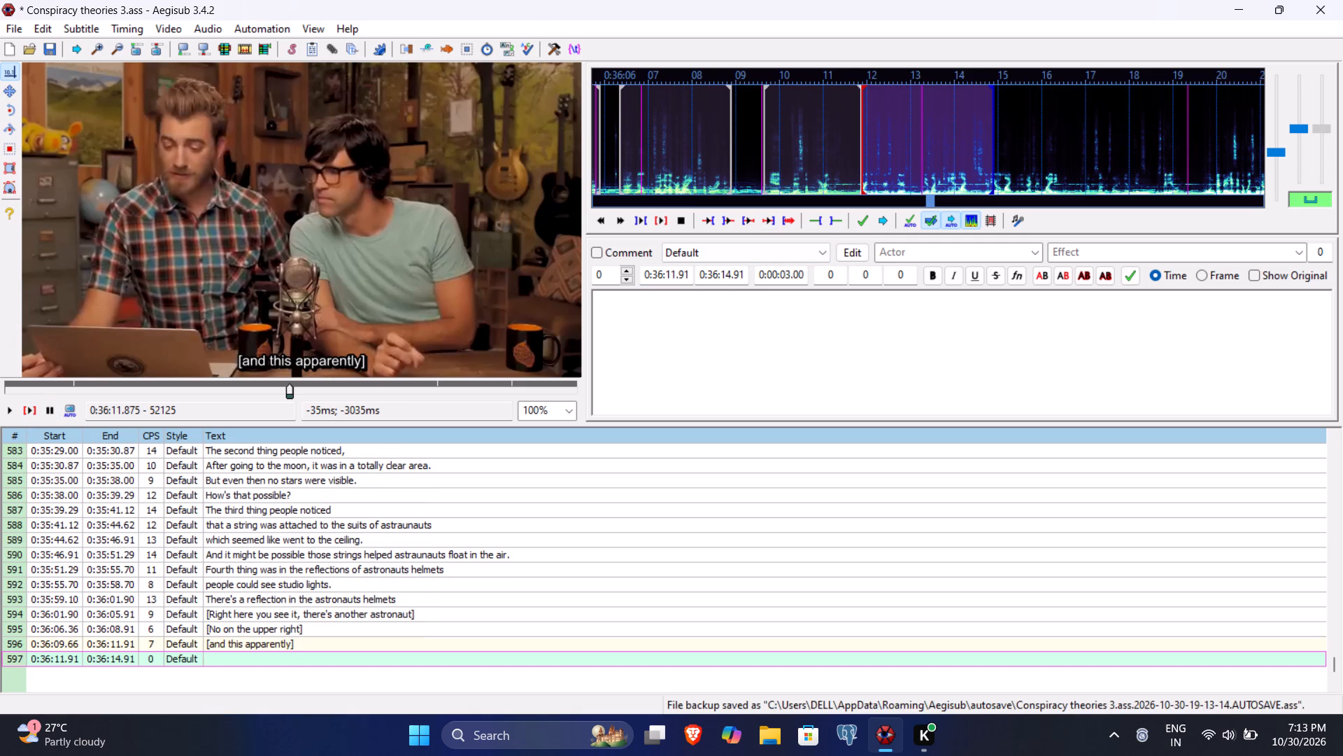
Play line 597 to the end of its phrase and set its end time to 0:36:16.50.
{"action": "left_click", "coordinate": [27, 408]}
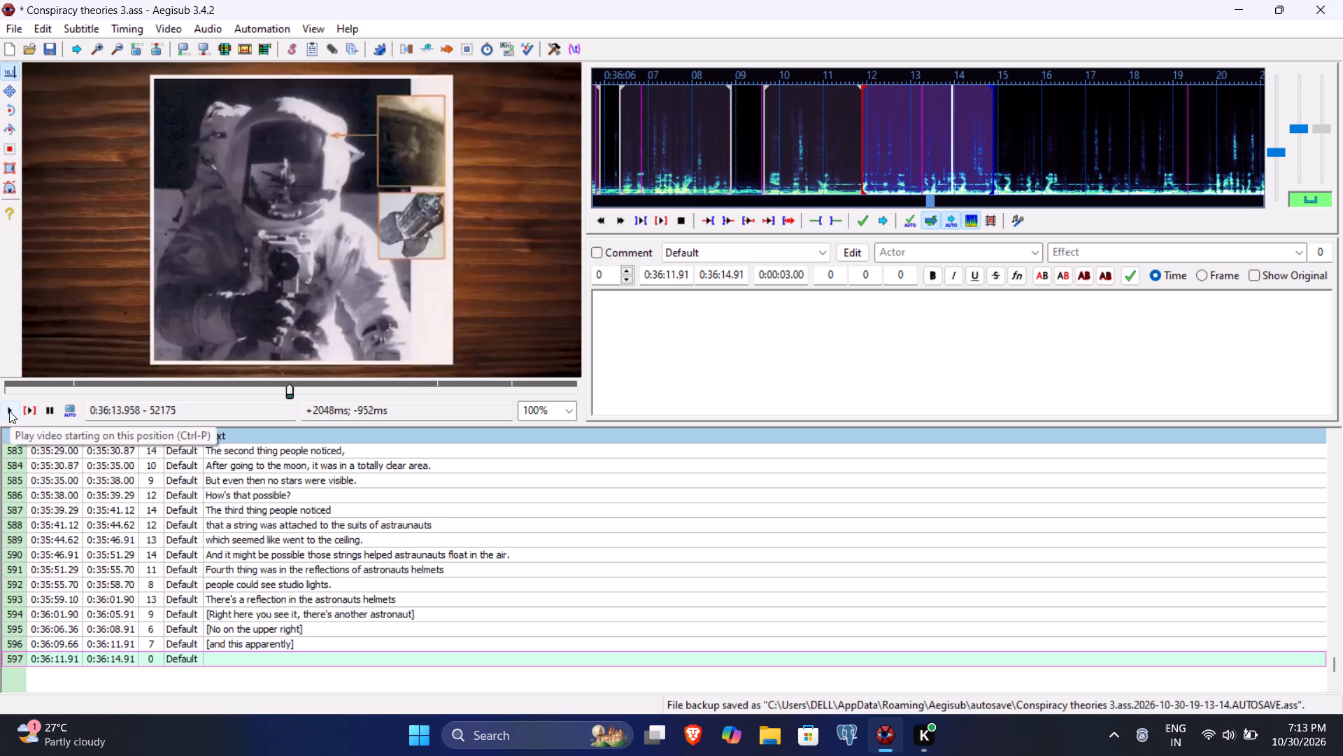
{"action": "left_click", "coordinate": [9, 411]}
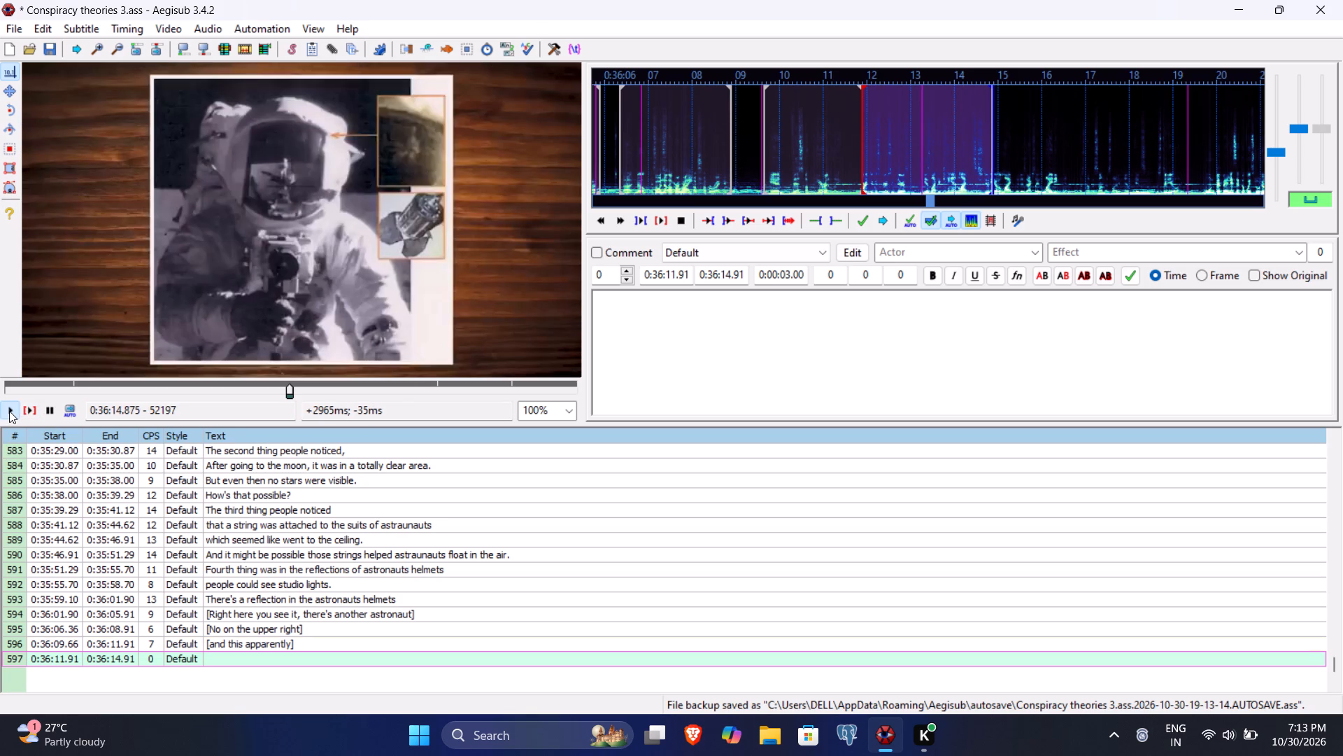
{"action": "left_click", "coordinate": [9, 411]}
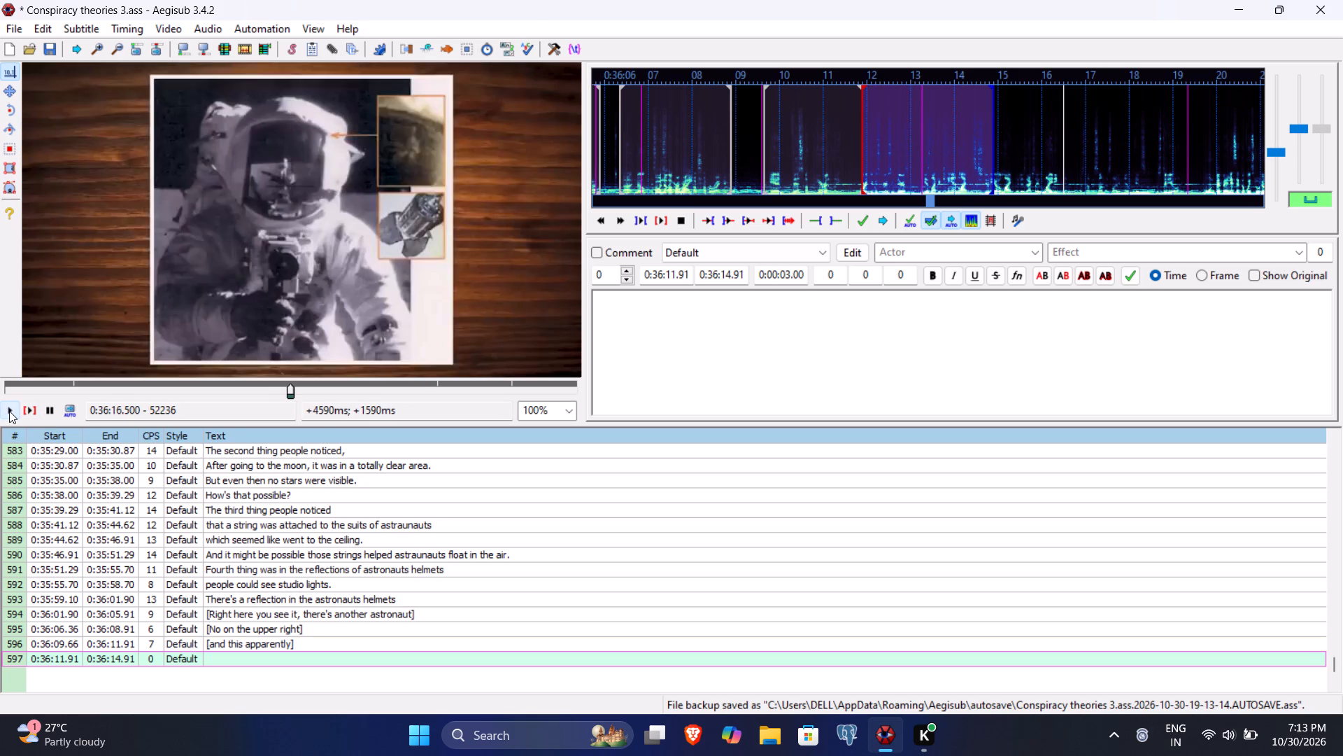
{"action": "left_click", "coordinate": [720, 278]}
{"action": "type", "text": "1650"}
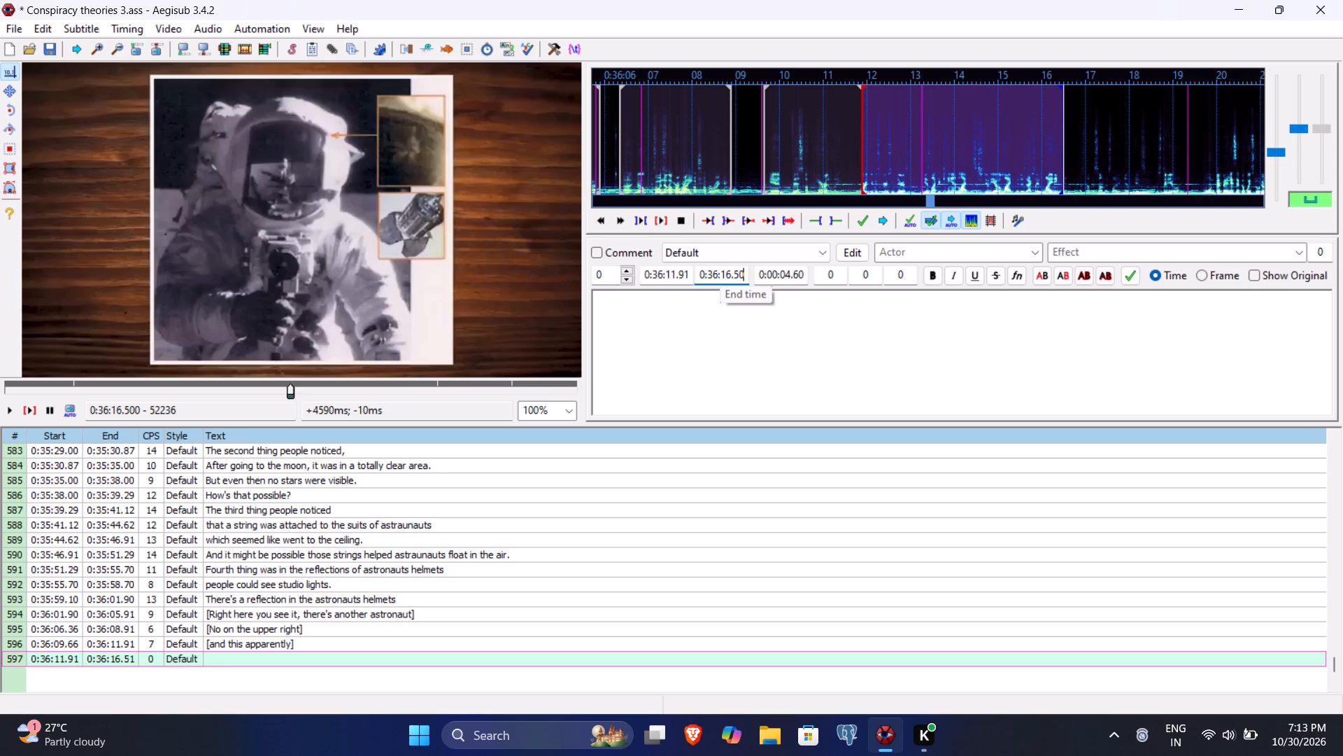
Enter "[and according to conspiracy theories it's actually studio lights]" as line 597's text and commit it.
{"action": "left_click", "coordinate": [711, 328]}
{"action": "key", "text": "a"}
{"action": "key", "text": "BackSpace"}
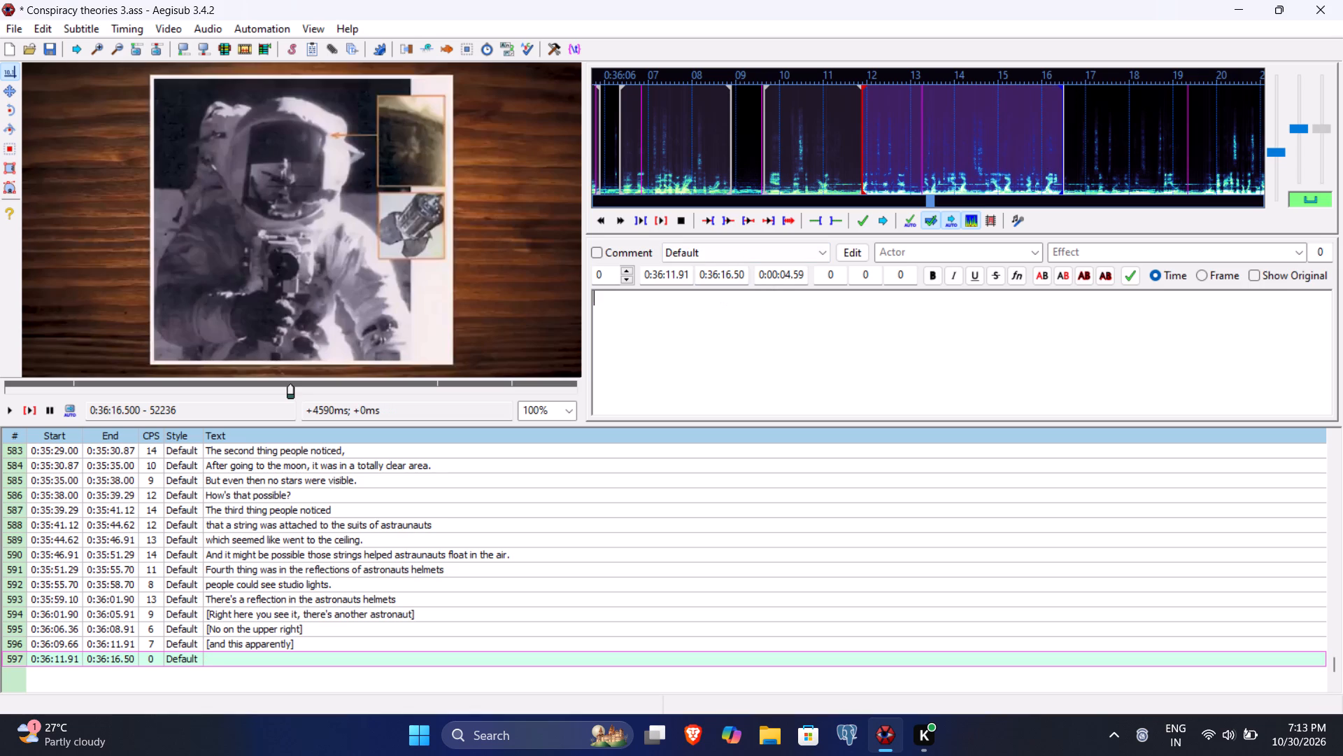
{"action": "type", "text": "[and according to conspiracy theories"}
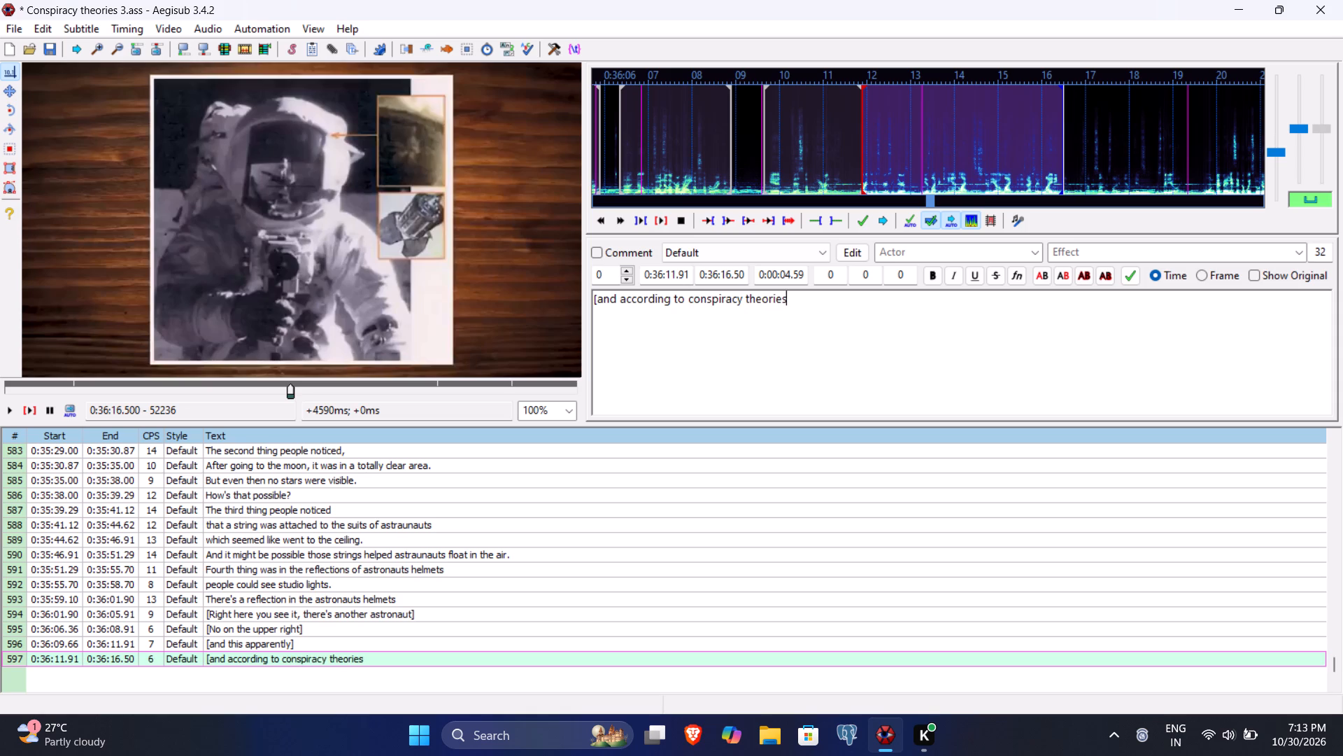
{"action": "key", "text": "space"}
{"action": "type", "text": "ot"}
{"action": "key", "text": "BackSpace"}
{"action": "key", "text": "BackSpace"}
{"action": "type", "text": "it's actually su"}
{"action": "key", "text": "BackSpace"}
{"action": "type", "text": "tudio lights]"}
{"action": "key", "text": "Return"}
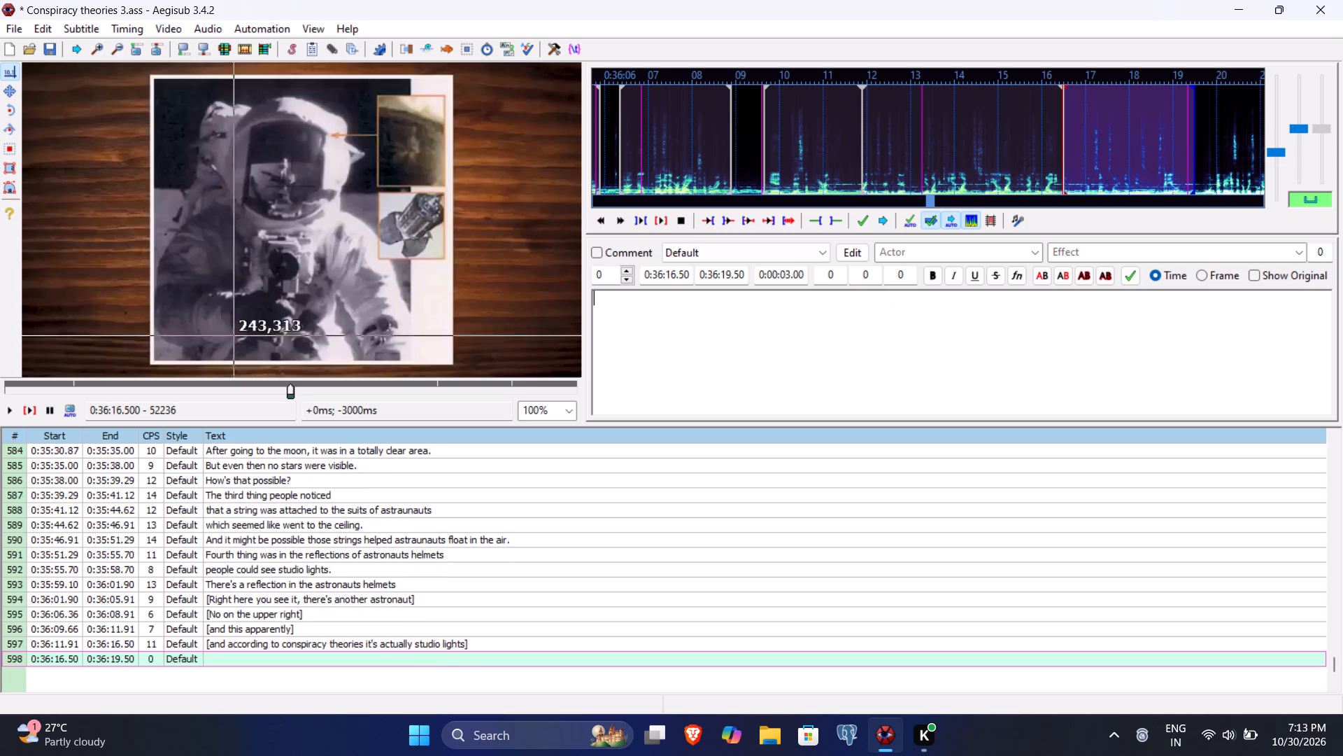
Play line 598 to the end of its phrase and set its end time to 0:36:18.83.
{"action": "left_click", "coordinate": [27, 405]}
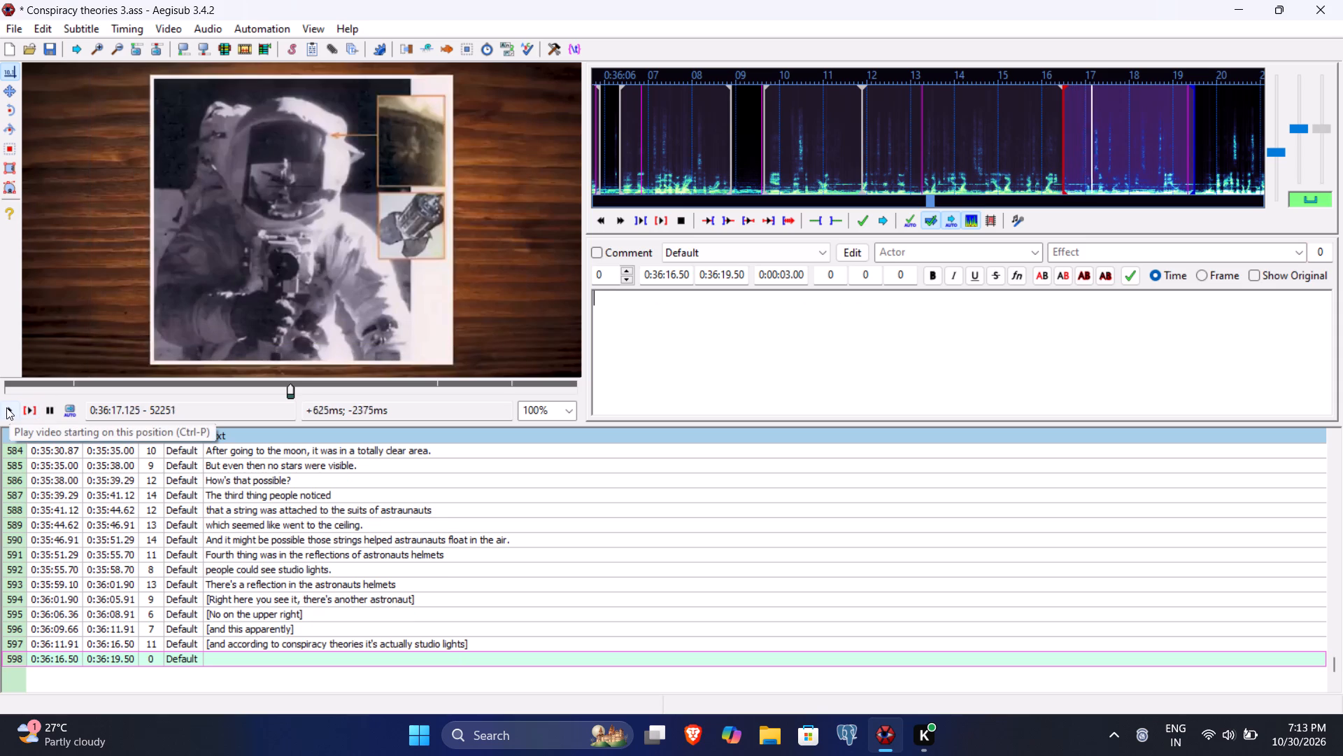
{"action": "left_click", "coordinate": [6, 407]}
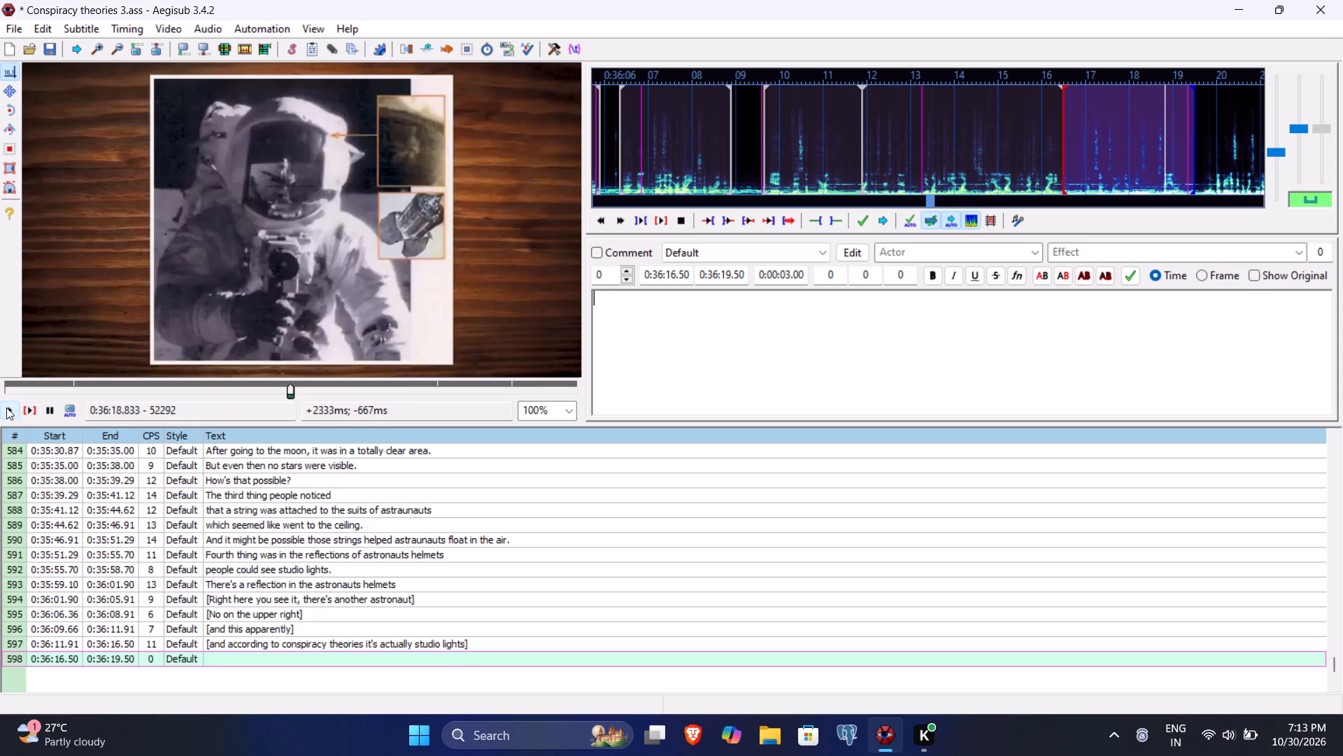
{"action": "left_click", "coordinate": [728, 274]}
{"action": "key", "text": "BackSpace"}
{"action": "key", "text": "8"}
{"action": "type", "text": "83"}
Enter "[That's not the sun but]" as line 598's text and commit it.
{"action": "left_click", "coordinate": [724, 348]}
{"action": "type", "text": "[That's not h"}
{"action": "key", "text": "BackSpace"}
{"action": "type", "text": "the sun but]"}
{"action": "key", "text": "Return"}
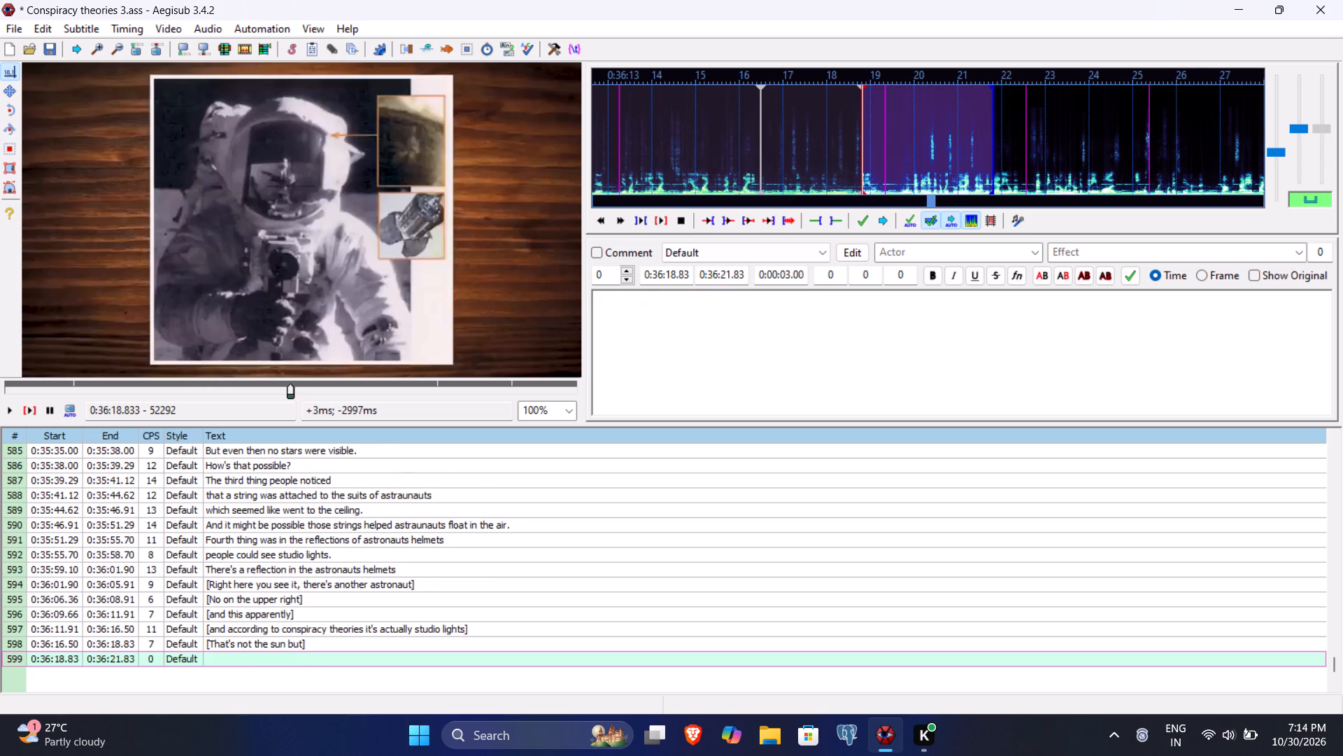
Play line 599 to the end of its phrase and set its end time to 0:36:19.62.
{"action": "left_click", "coordinate": [32, 410]}
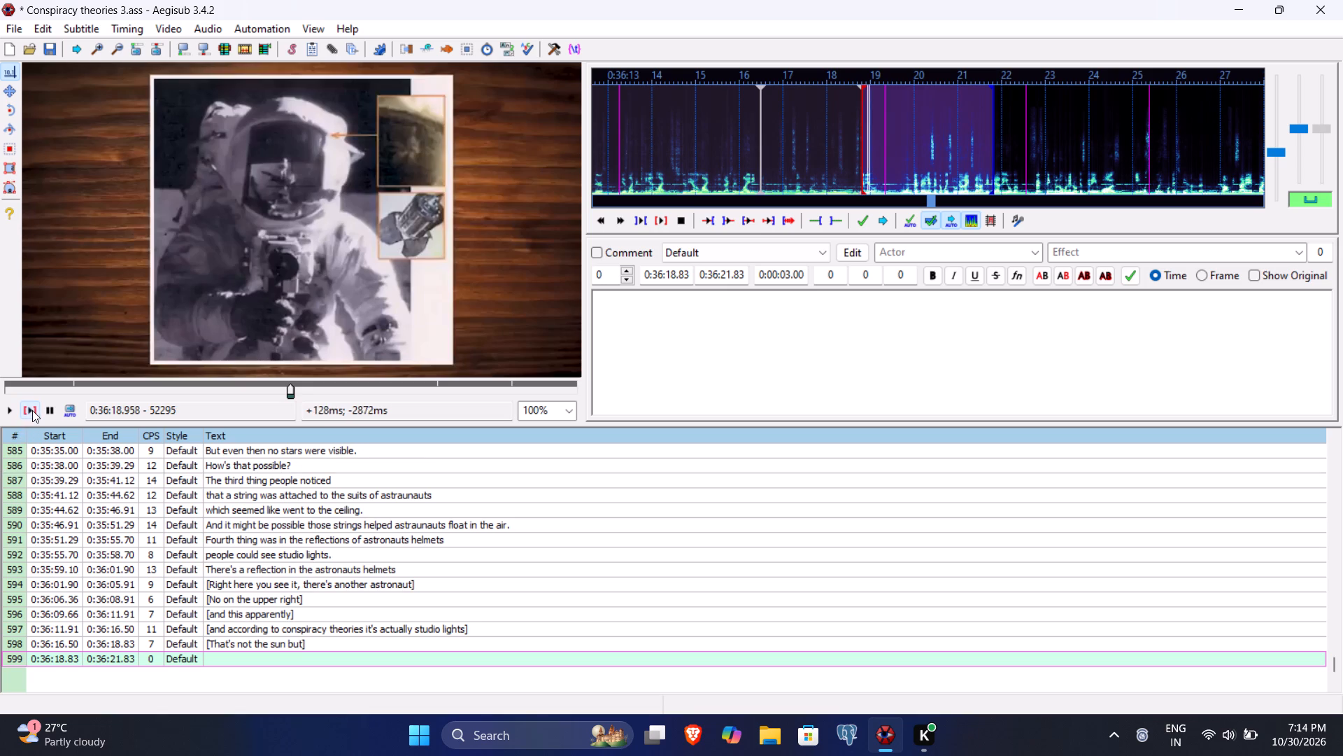
{"action": "left_click", "coordinate": [28, 412]}
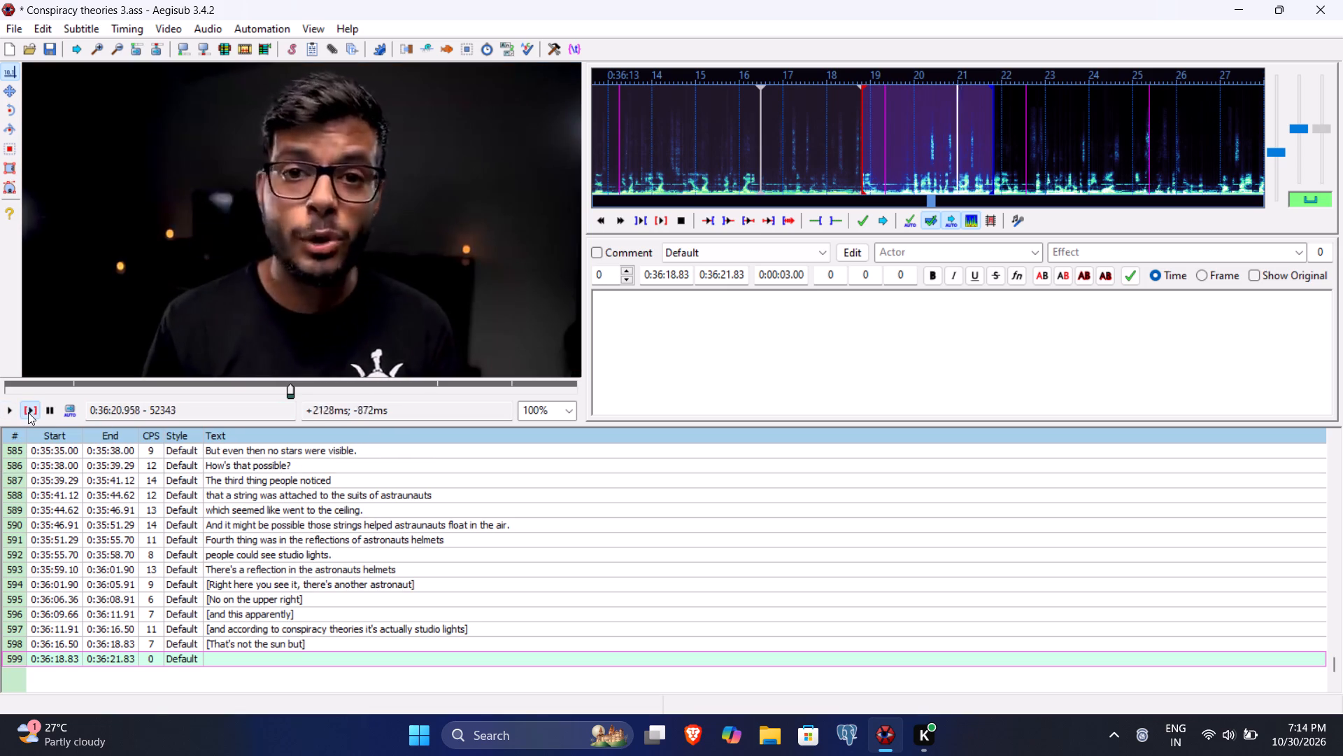
{"action": "left_click", "coordinate": [13, 412]}
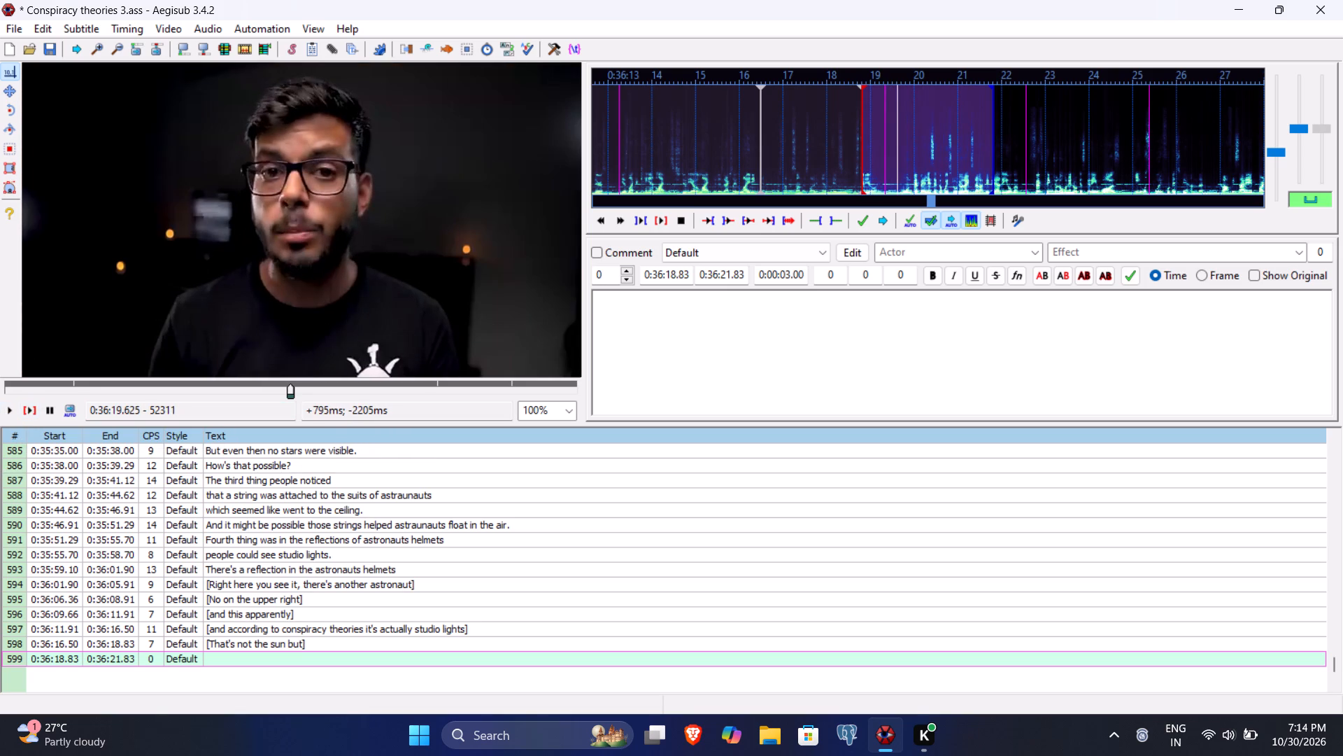
{"action": "left_click", "coordinate": [722, 279]}
{"action": "type", "text": "19"}
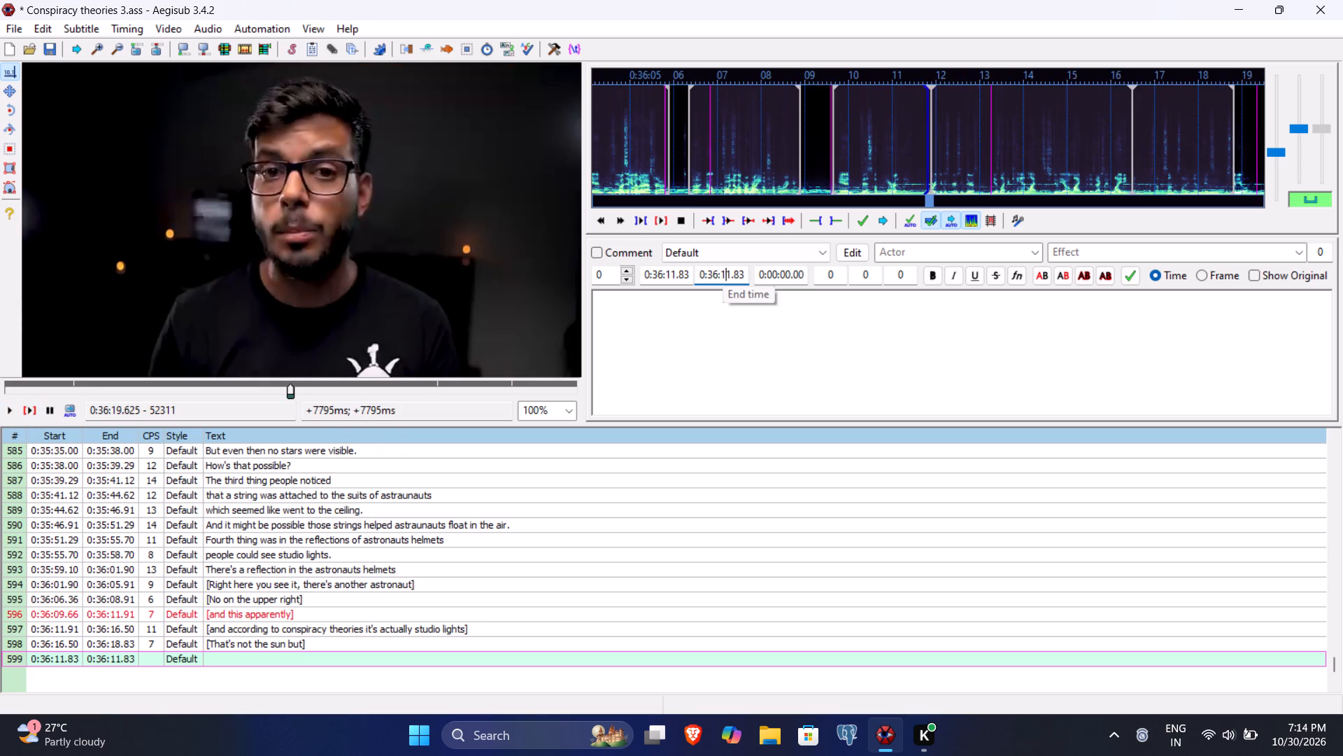
{"action": "type", "text": "62"}
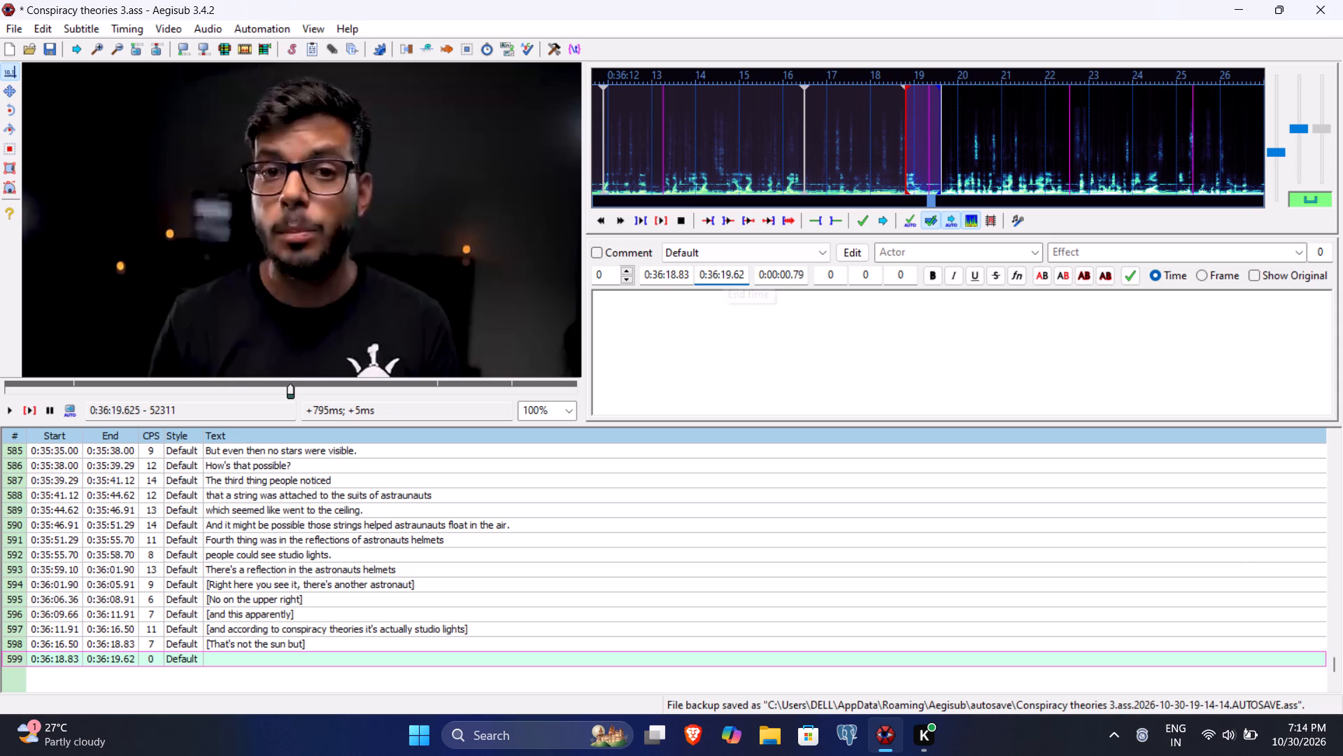
Enter "[studio lights]" as line 599's text, commit it and save the subtitle file.
{"action": "left_click", "coordinate": [722, 323]}
{"action": "type", "text": "[studio lights]"}
{"action": "key", "text": "Return"}
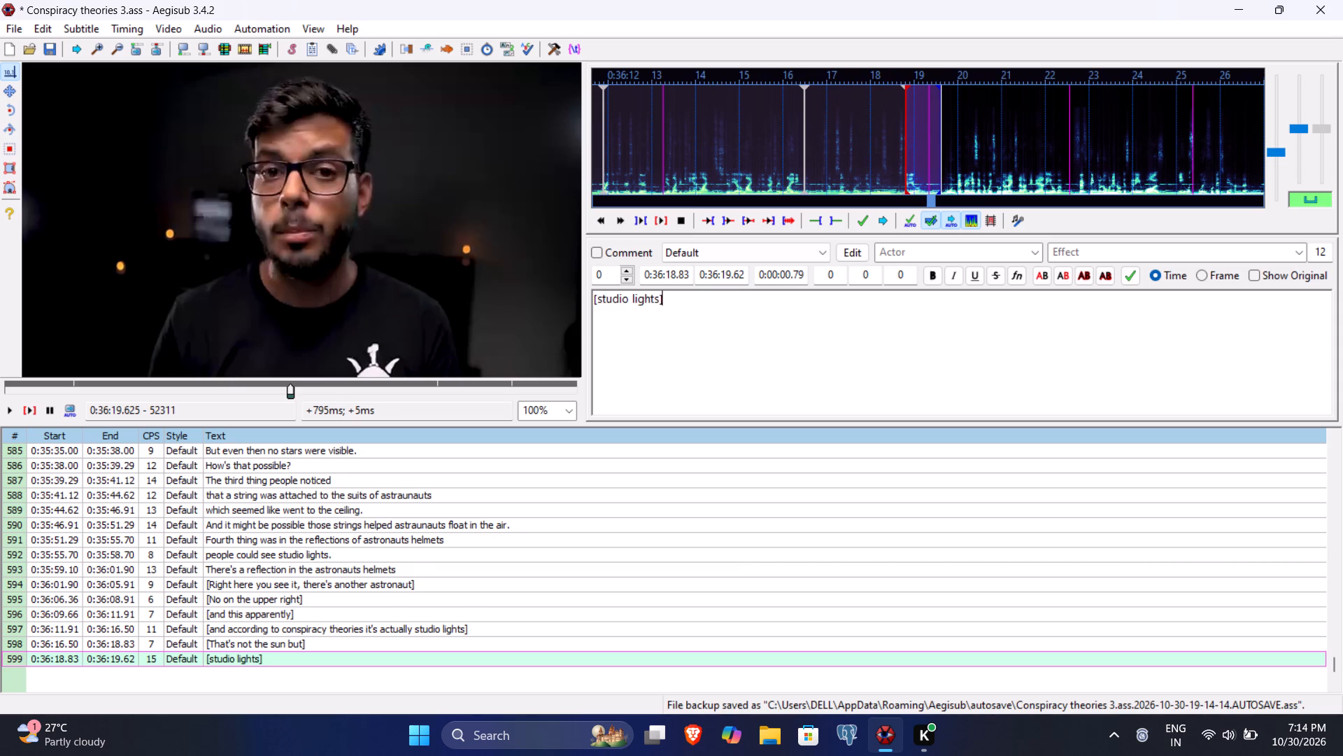
{"action": "key", "text": "ctrl+s"}
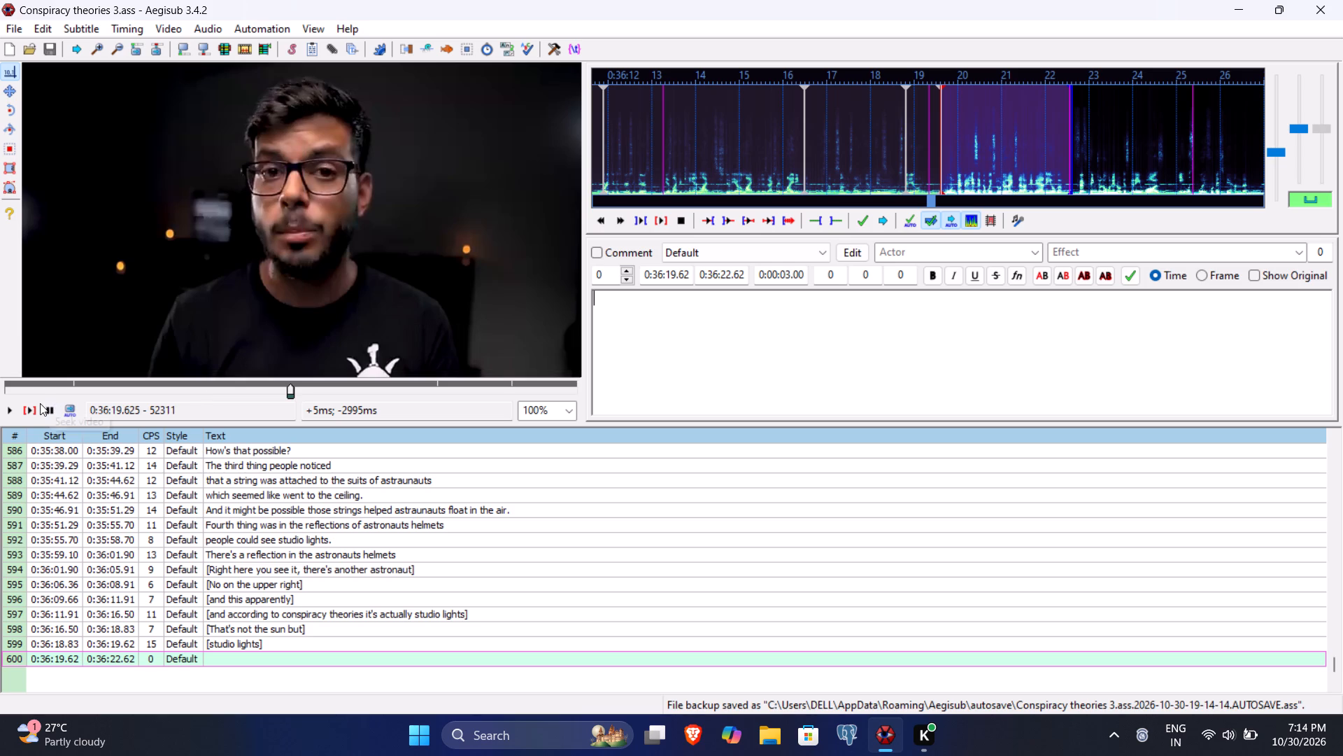
Play line 600, enter "No one must have installed the studio lights on the moon." as its text and commit it.
{"action": "left_click", "coordinate": [38, 405]}
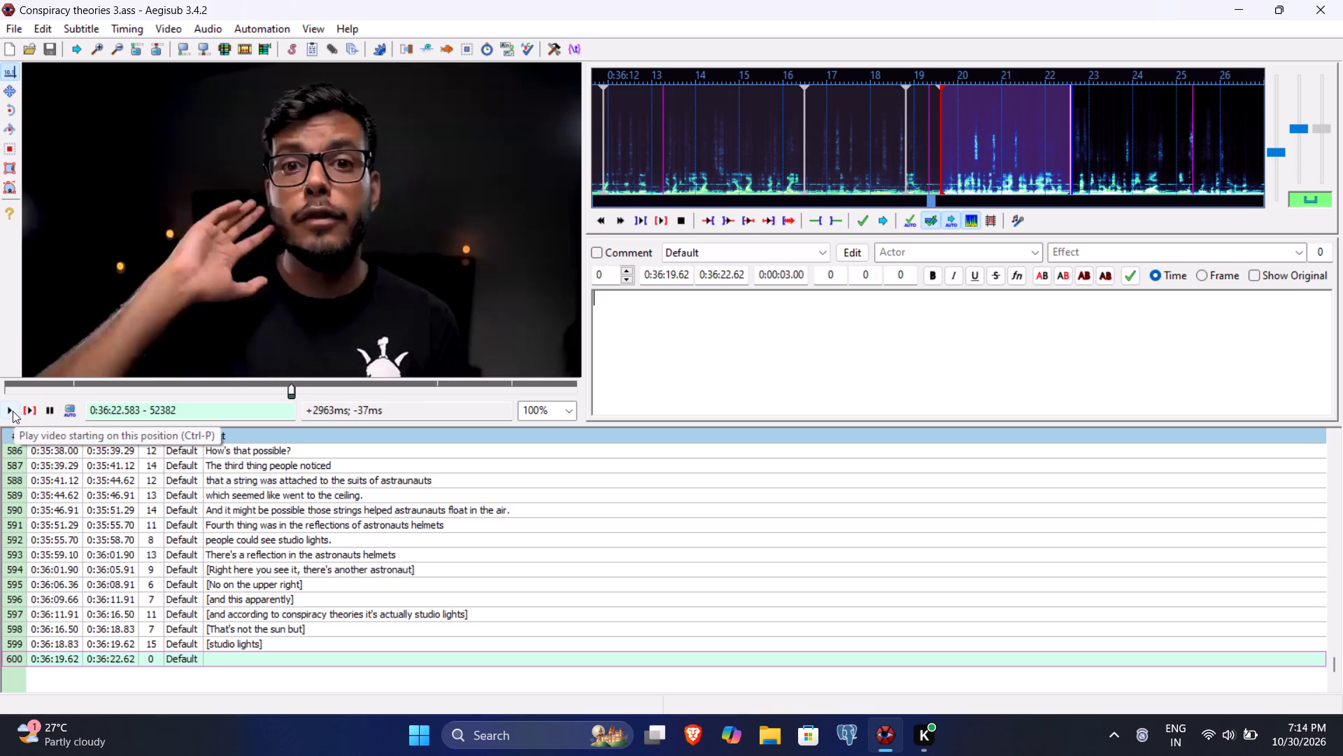
{"action": "type", "text": "No one m"}
{"action": "type", "text": "ust have installed the studio ligt"}
{"action": "key", "text": "BackSpace"}
{"action": "type", "text": "hts on the moon"}
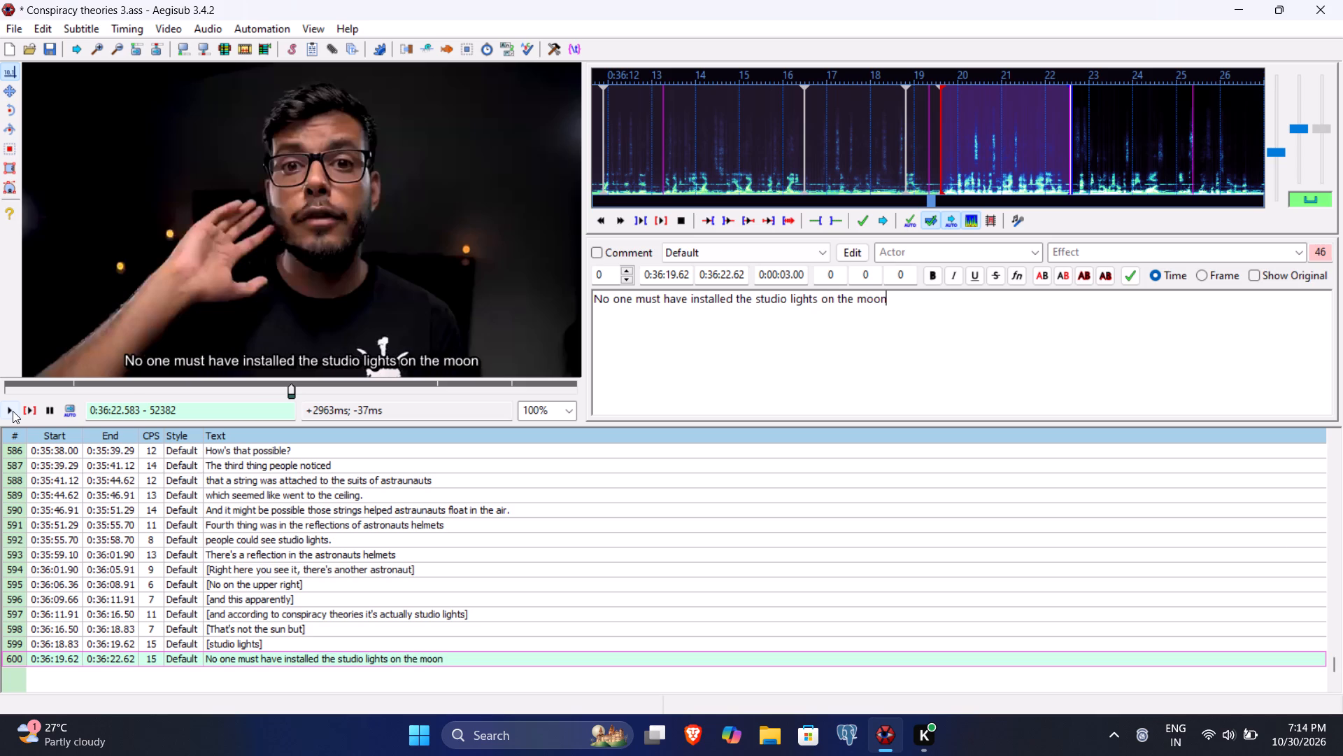
{"action": "key", "text": "period"}
{"action": "key", "text": "Return"}
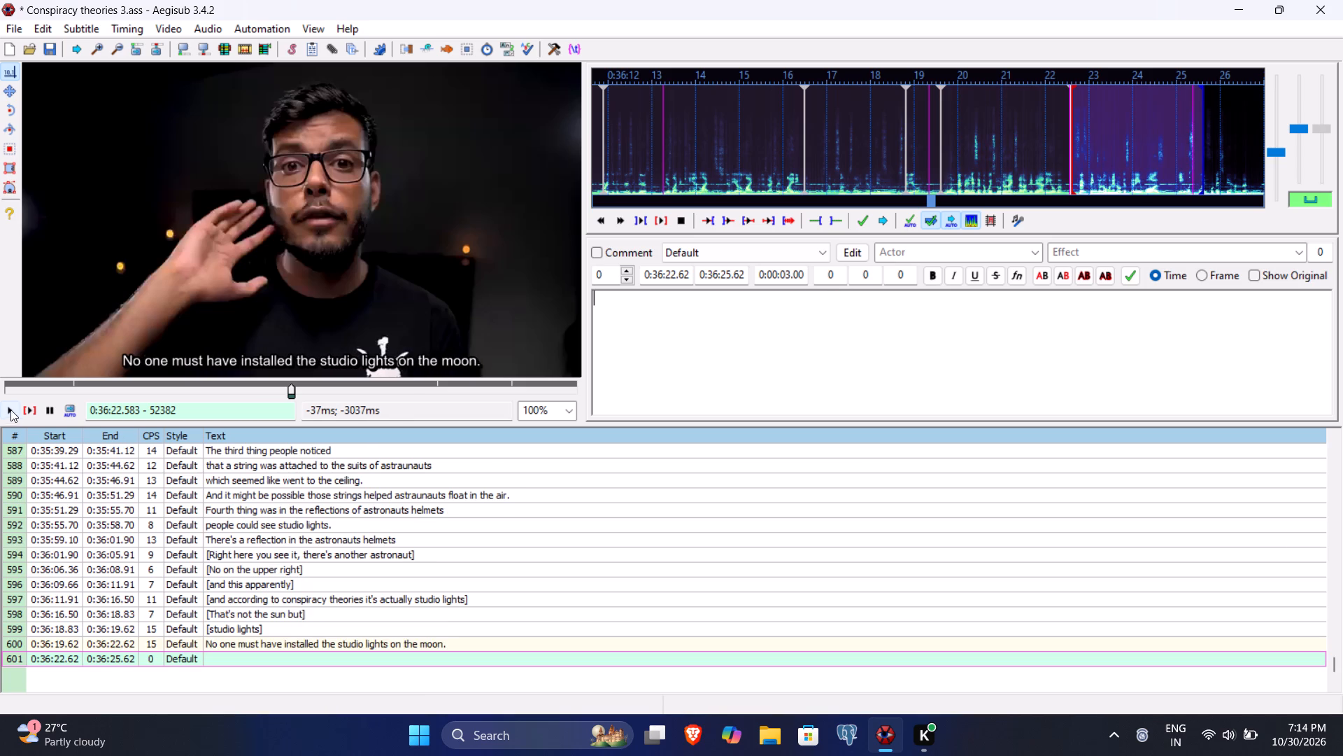
Play line 601 and on to the end of its phrase, and set its end time to 0:36:30.50.
{"action": "left_click", "coordinate": [27, 408]}
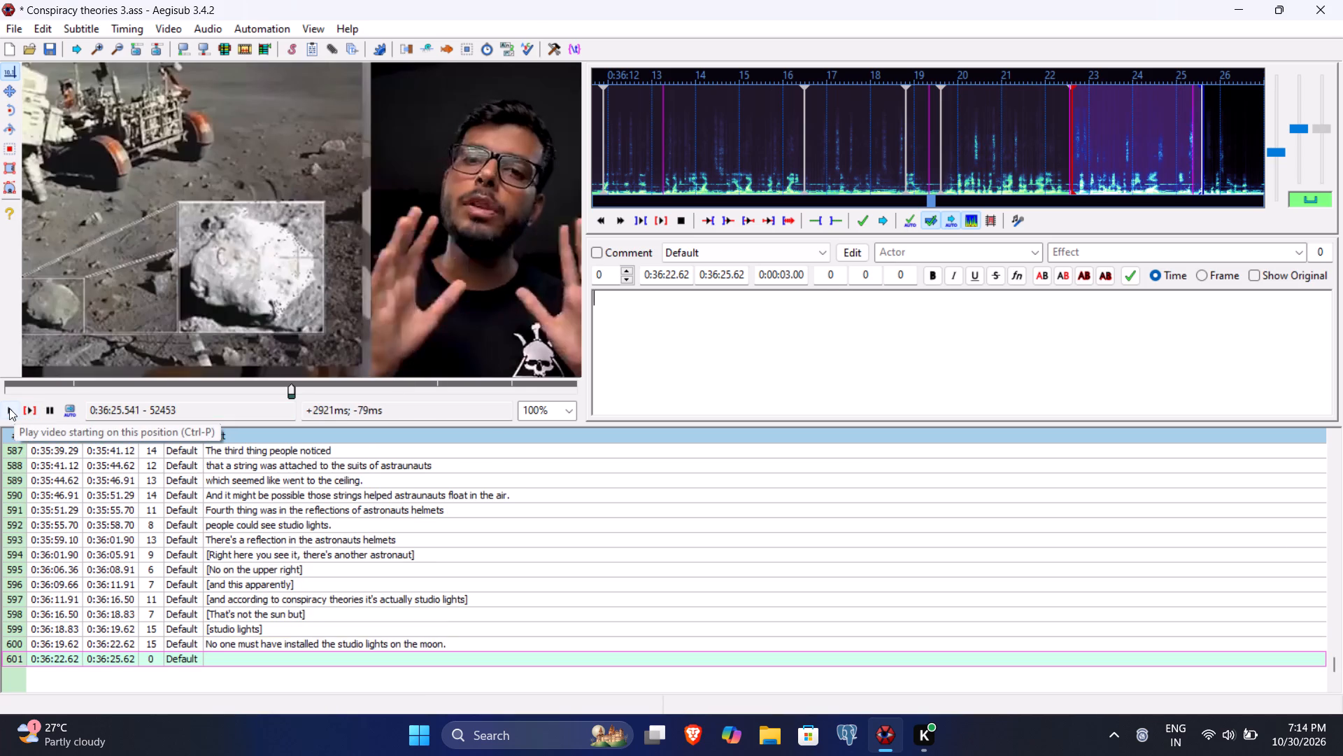
{"action": "left_click", "coordinate": [9, 408]}
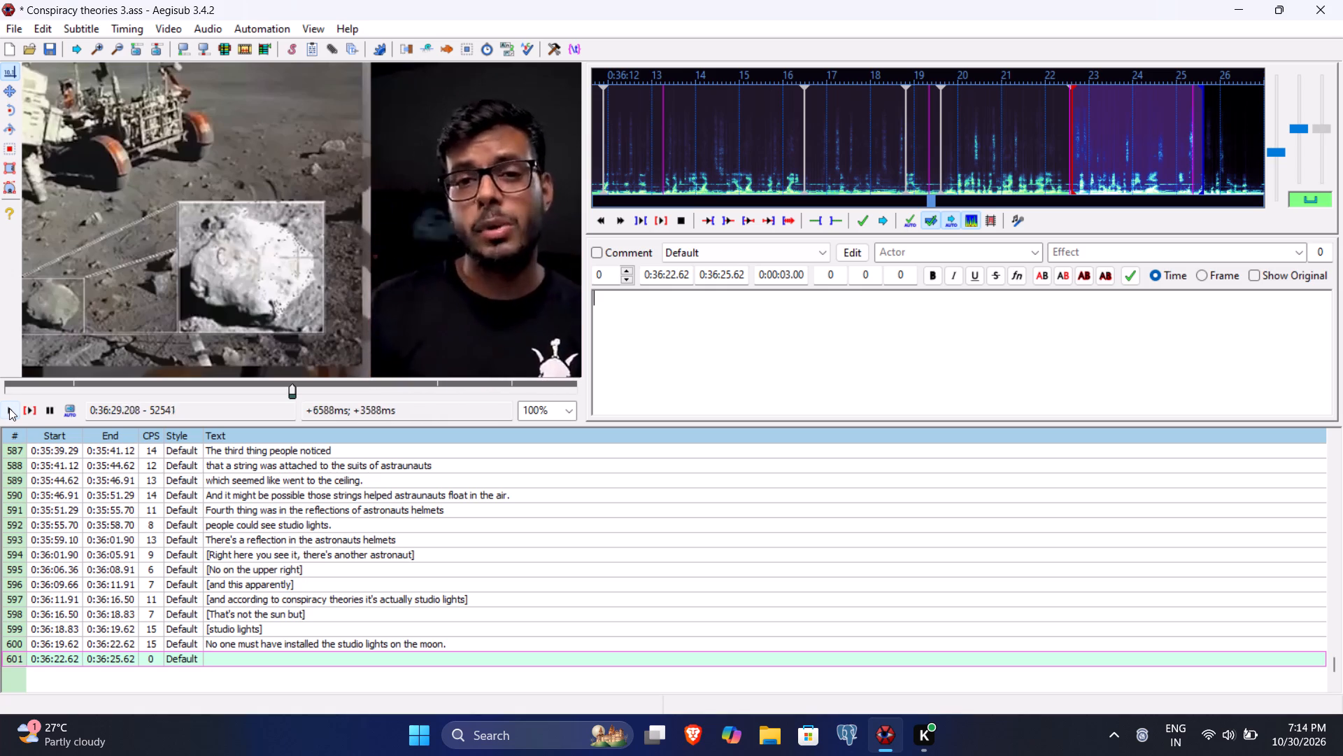
{"action": "left_click", "coordinate": [9, 408]}
{"action": "double_click", "coordinate": [9, 408]}
{"action": "left_click", "coordinate": [9, 408]}
{"action": "left_click", "coordinate": [9, 408]}
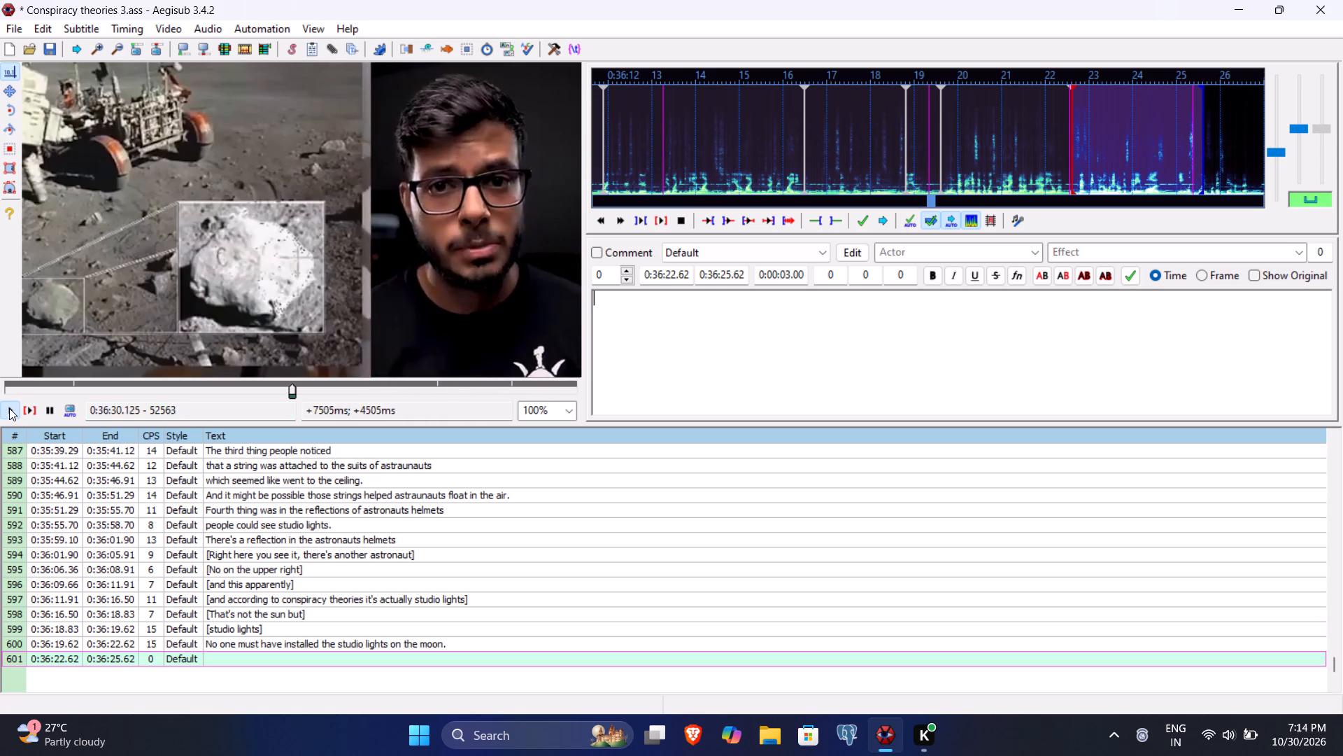
{"action": "double_click", "coordinate": [9, 408]}
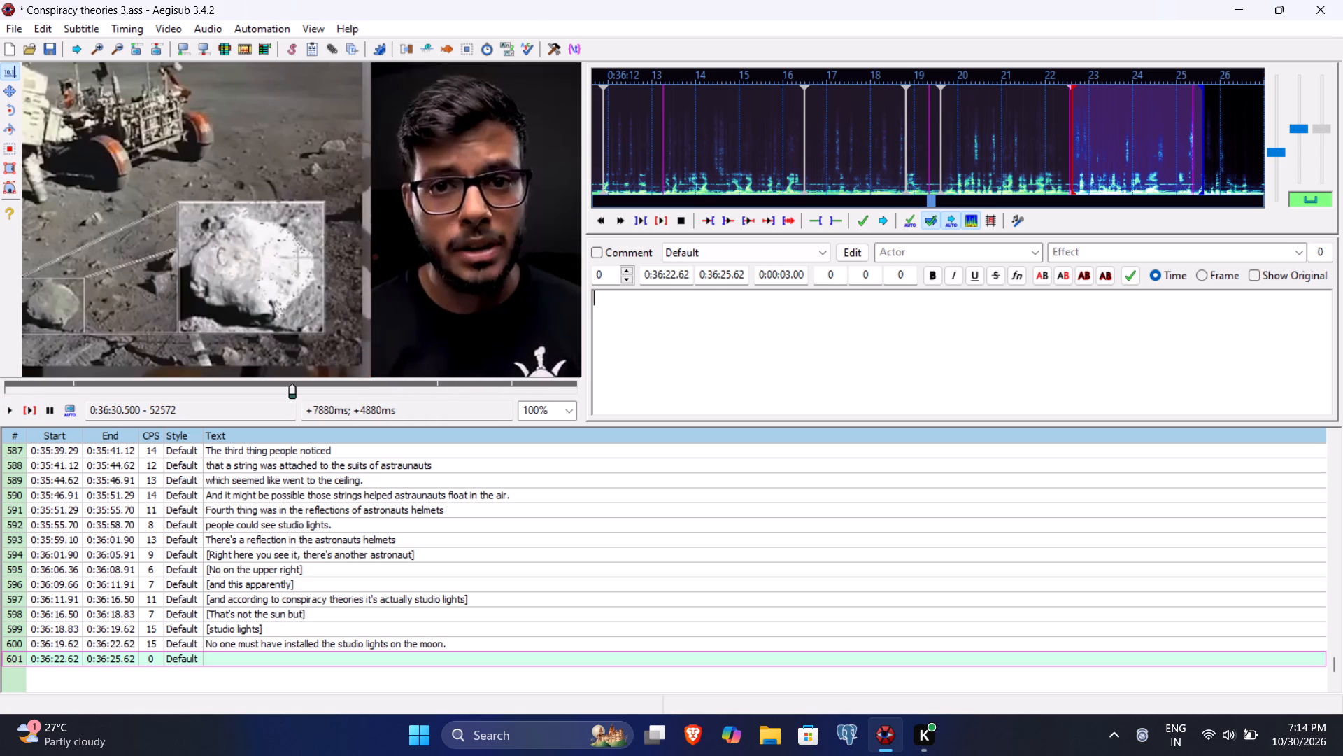
{"action": "left_click", "coordinate": [723, 271]}
{"action": "type", "text": "3050"}
Enter "Fifth thing the people noticed was there were many big sized stones were kept on the surface of the moon." as line 601's text, save and commit.
{"action": "left_click", "coordinate": [710, 355]}
{"action": "key", "text": "shift+f"}
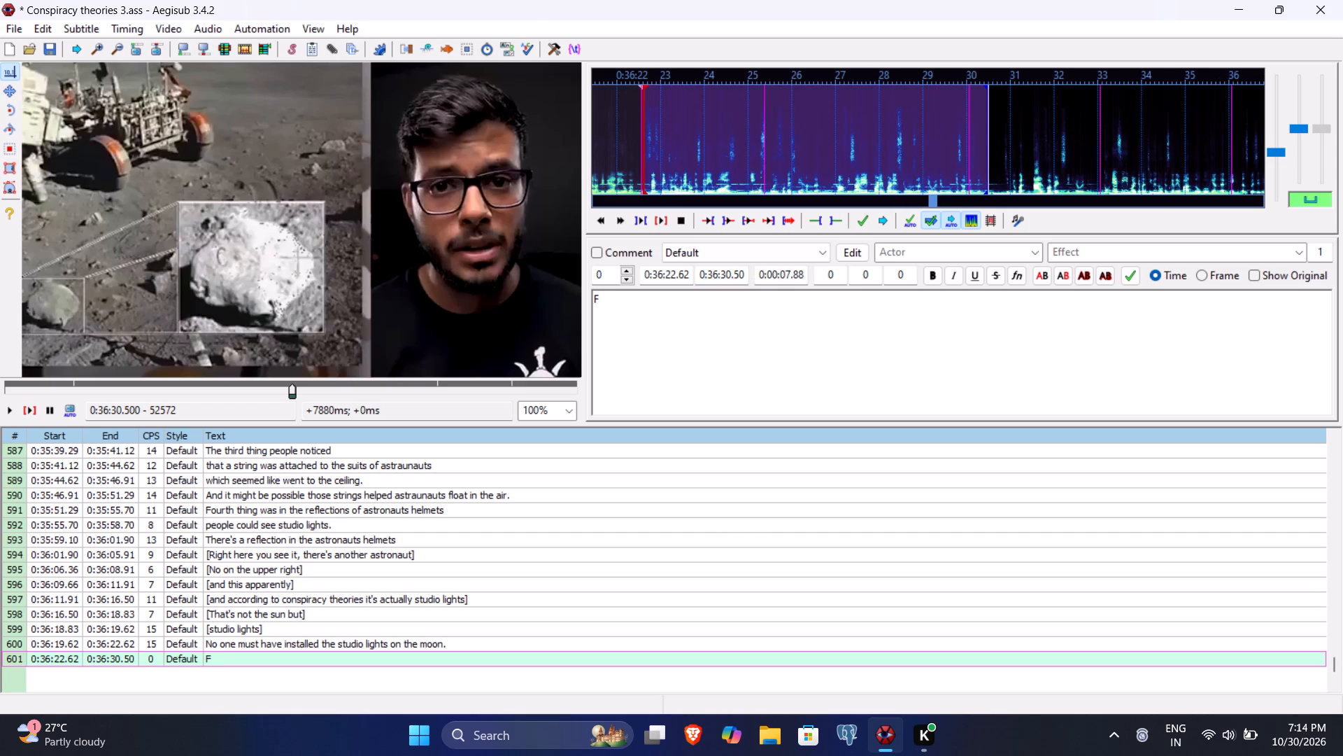
{"action": "type", "text": "ifth thin"}
{"action": "type", "text": "g the people noticed was there were many b"}
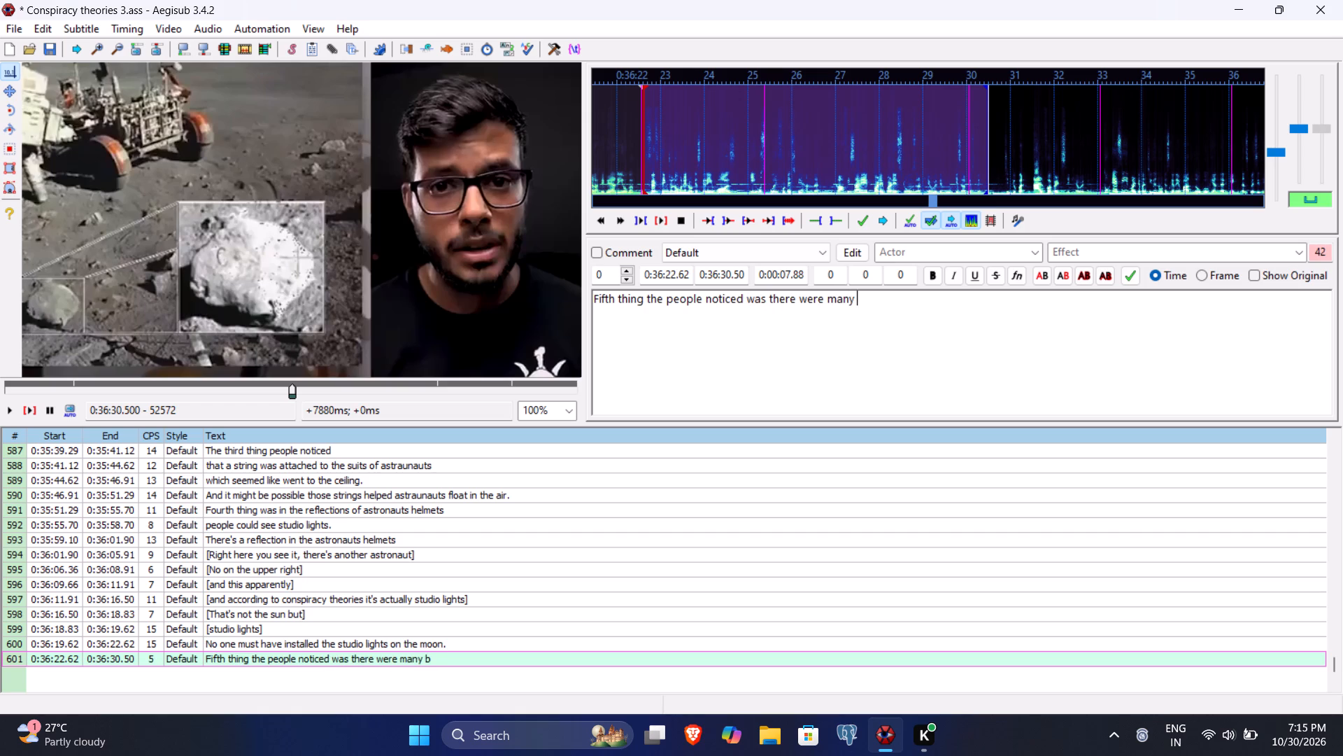
{"action": "type", "text": "ig sized stone"}
{"action": "key", "text": "space"}
{"action": "key", "text": "BackSpace"}
{"action": "type", "text": "s were kept on the surfc"}
{"action": "key", "text": "BackSpace"}
{"action": "type", "text": "ace of the moon"}
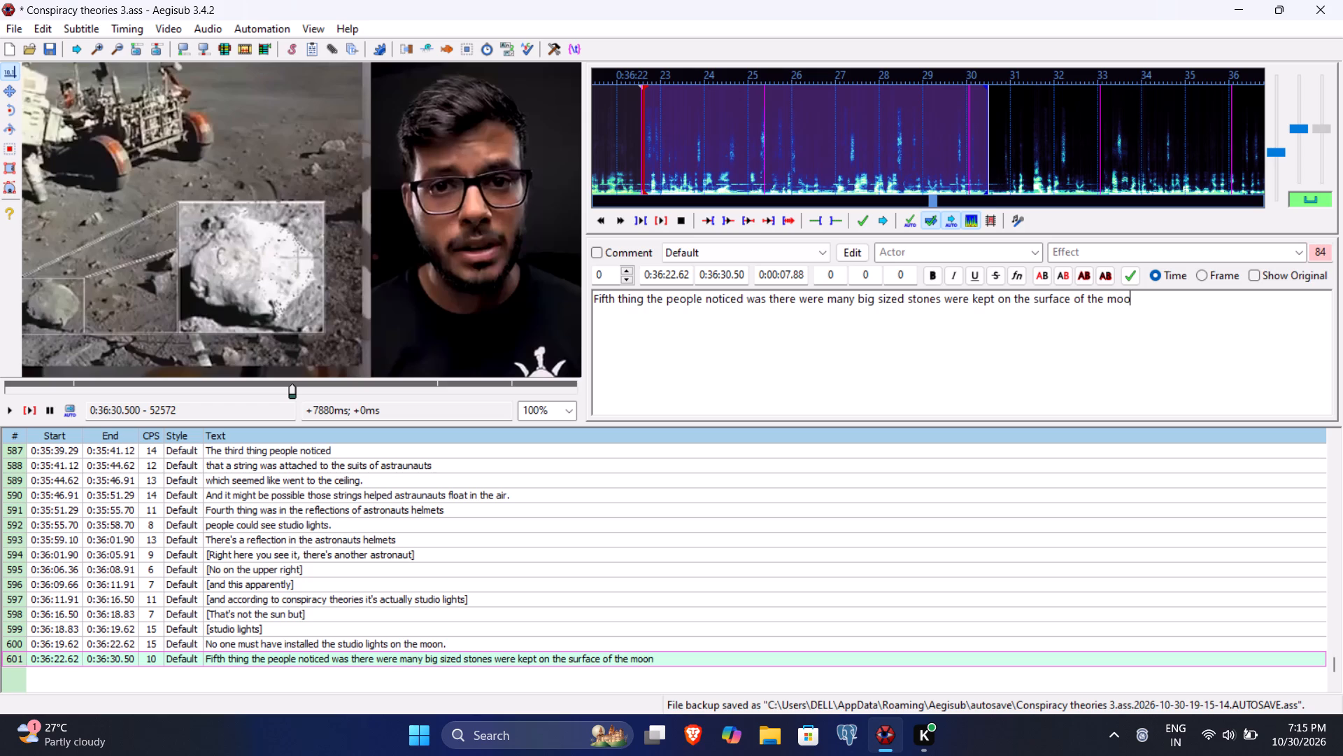
{"action": "key", "text": "period"}
{"action": "key", "text": "ctrl+s"}
{"action": "key", "text": "Return"}
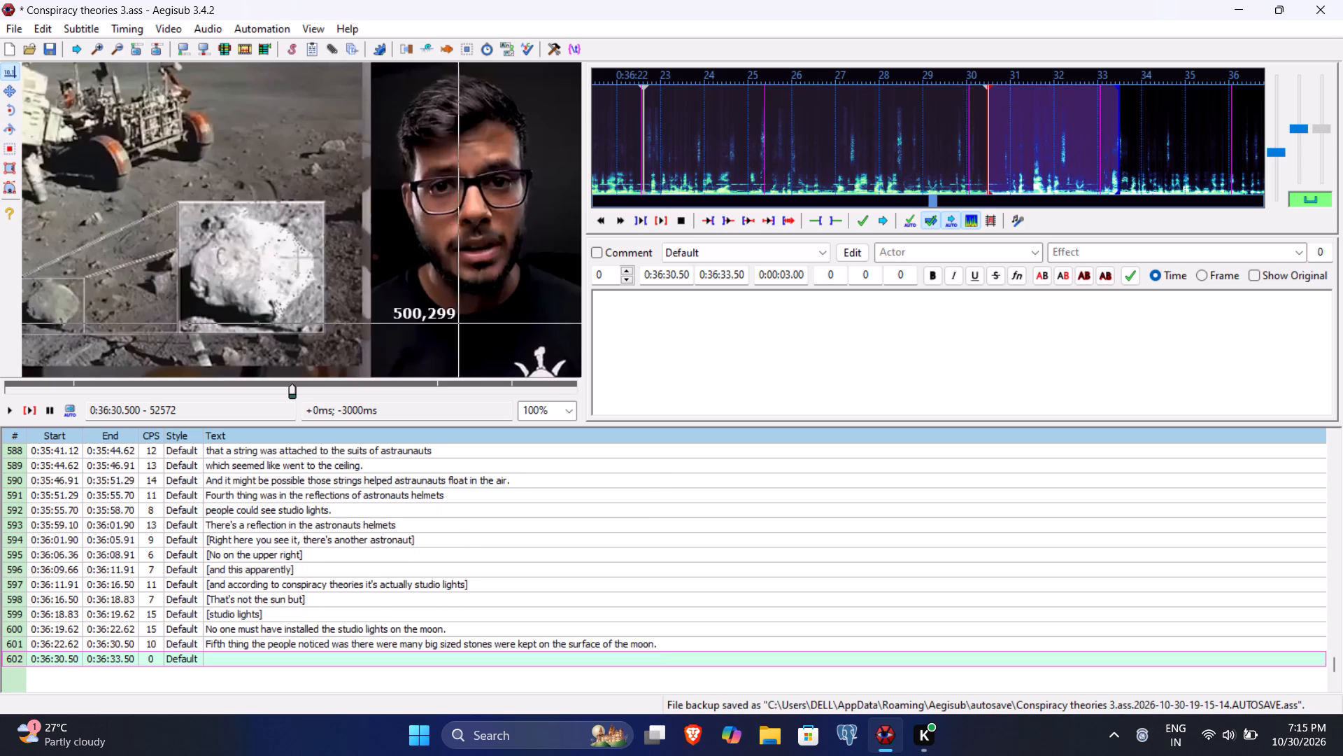
Play line 602 to the end of its phrase and set its times to 0:36:31.02 start and 0:36:32.75 end.
{"action": "left_click", "coordinate": [38, 407]}
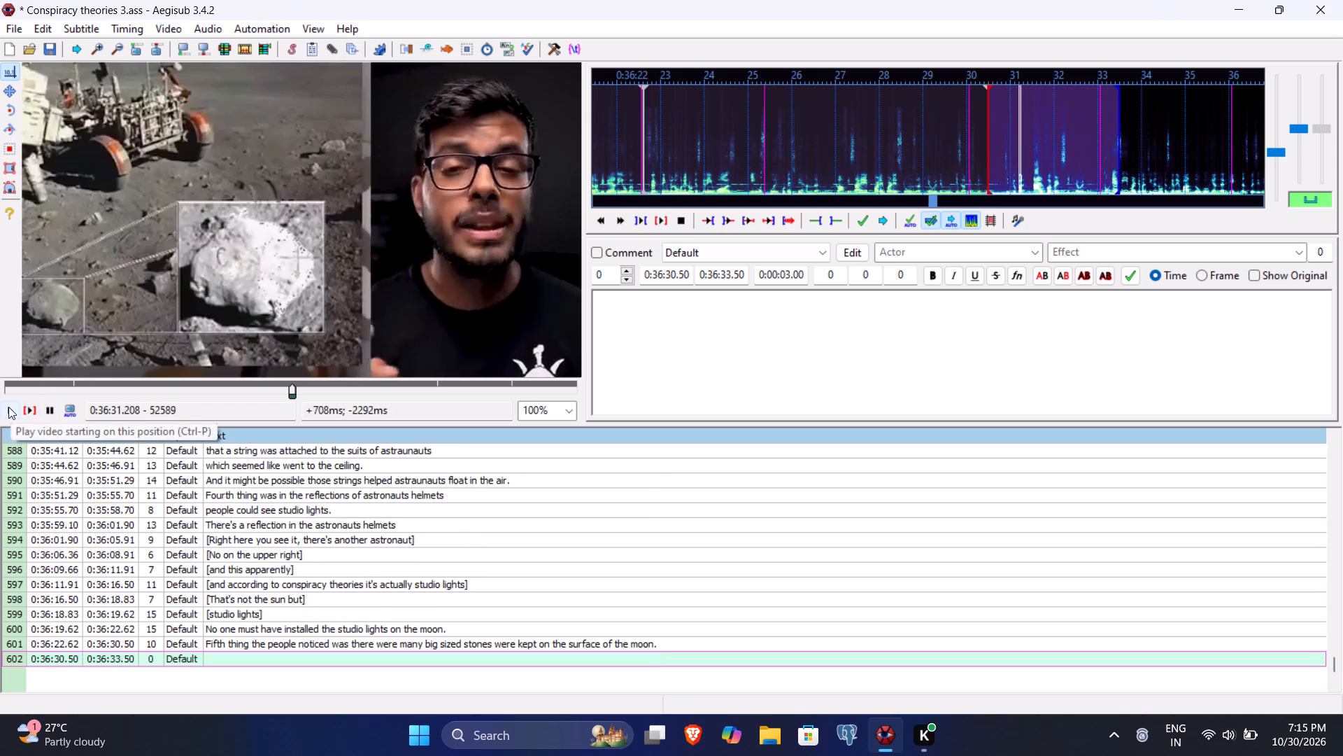
{"action": "left_click", "coordinate": [8, 407]}
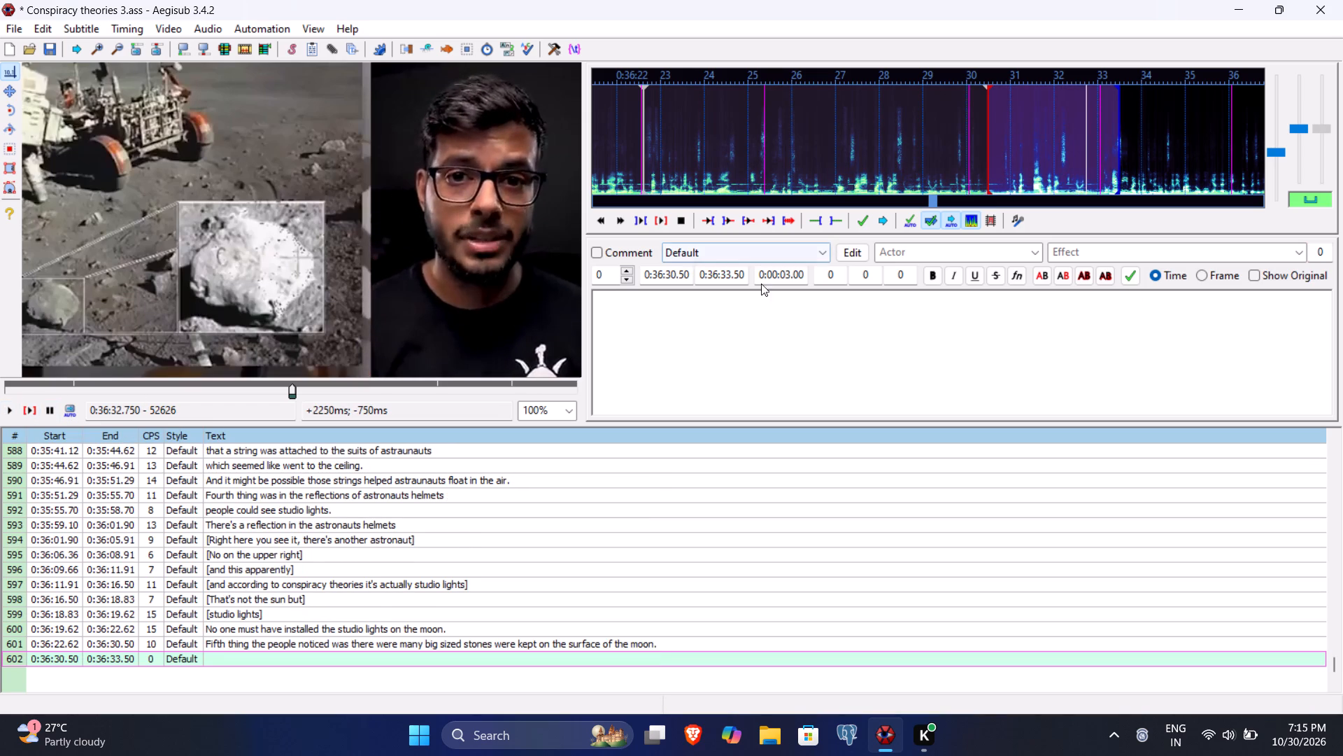
{"action": "left_click", "coordinate": [723, 273]}
{"action": "type", "text": "3275"}
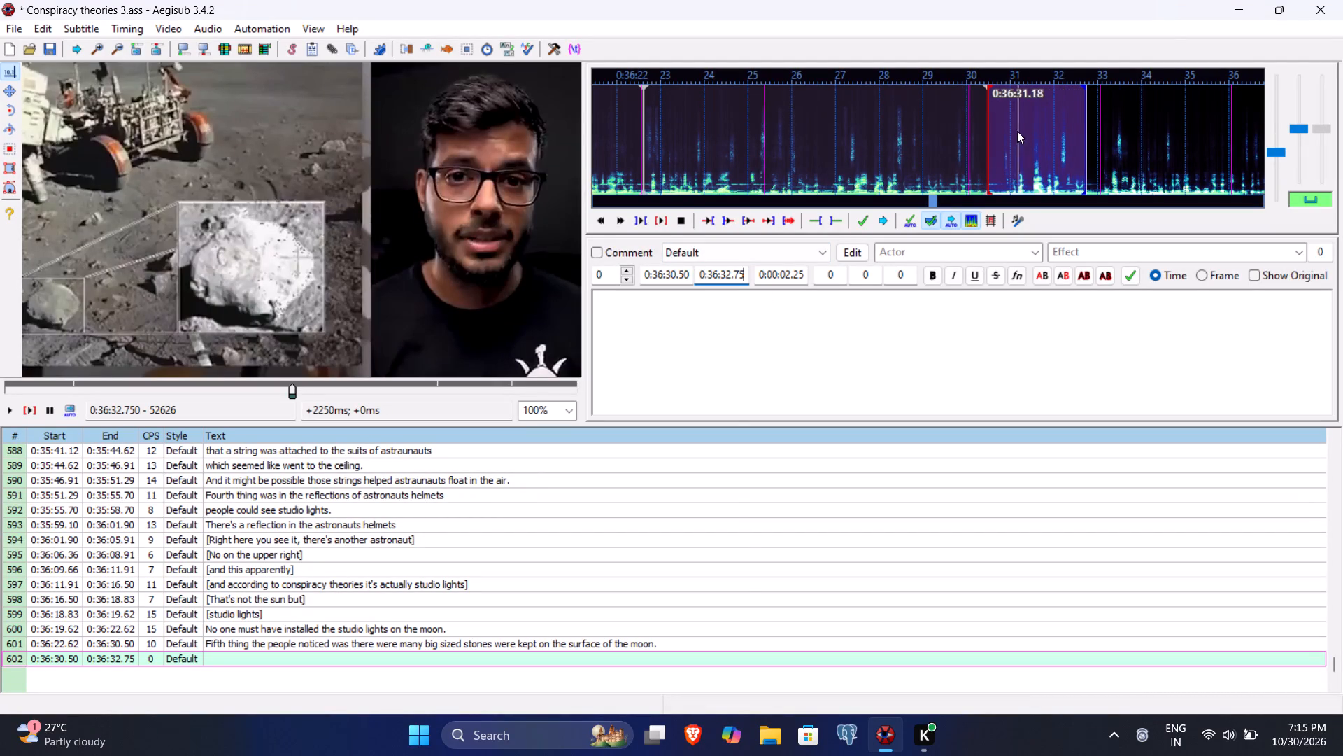
{"action": "left_click", "coordinate": [670, 272]}
{"action": "type", "text": "102"}
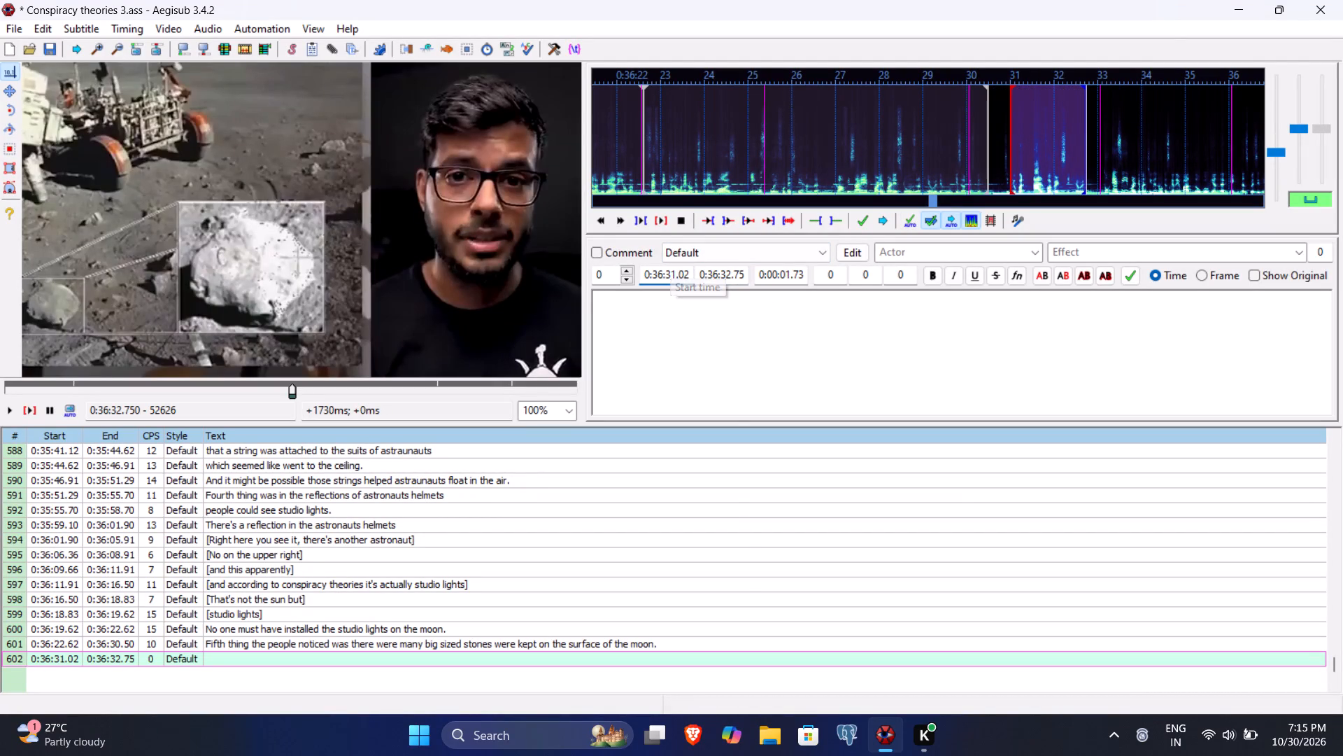
Enter "with increption of alphabets on them." as line 602's text and commit it.
{"action": "left_click", "coordinate": [661, 346]}
{"action": "type", "text": "with e"}
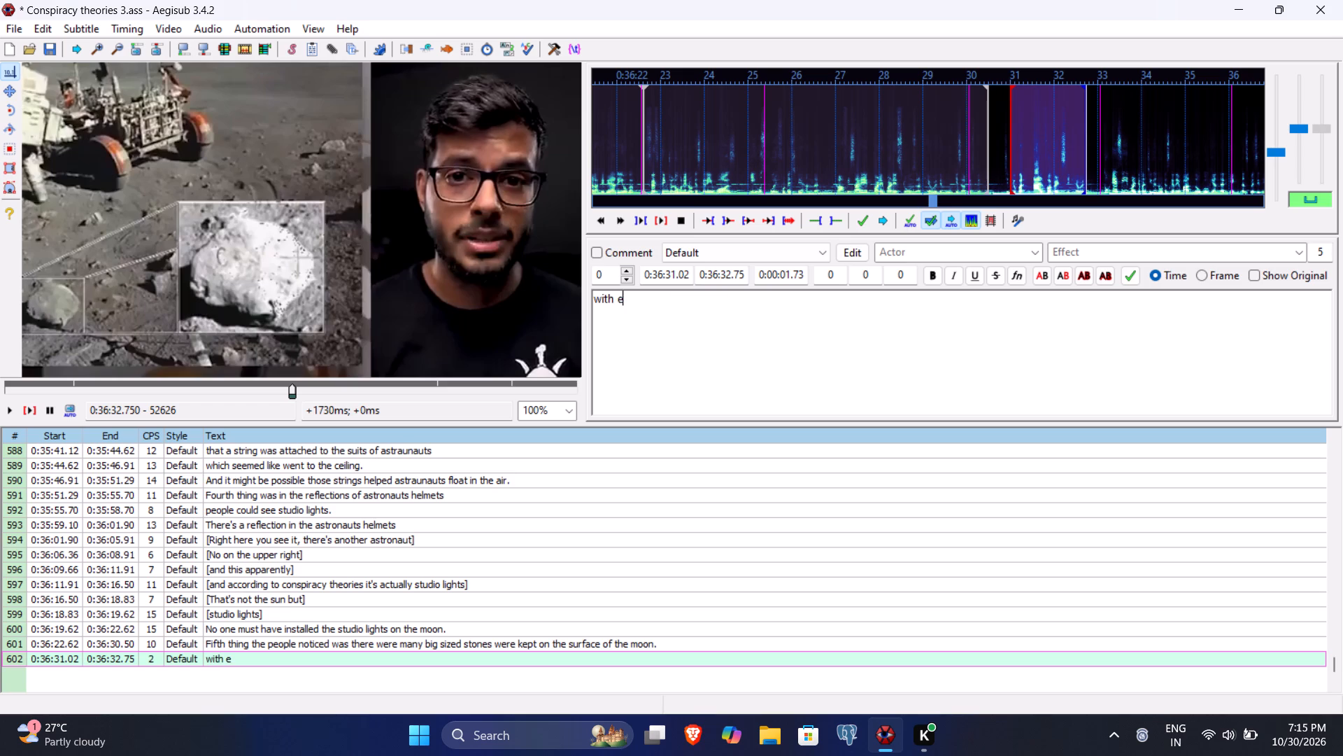
{"action": "key", "text": "BackSpace"}
{"action": "type", "text": "increption of alphabets on them"}
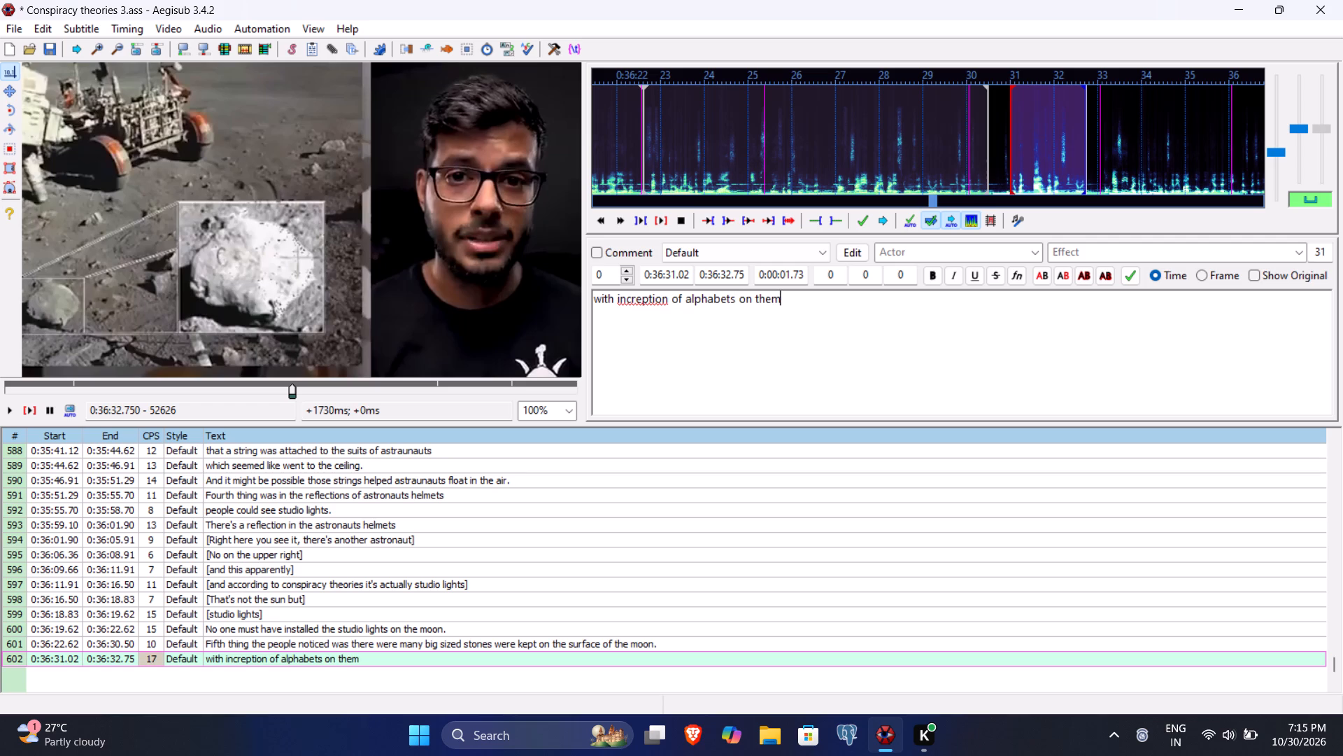
{"action": "type", "text": "."}
{"action": "key", "text": "Return"}
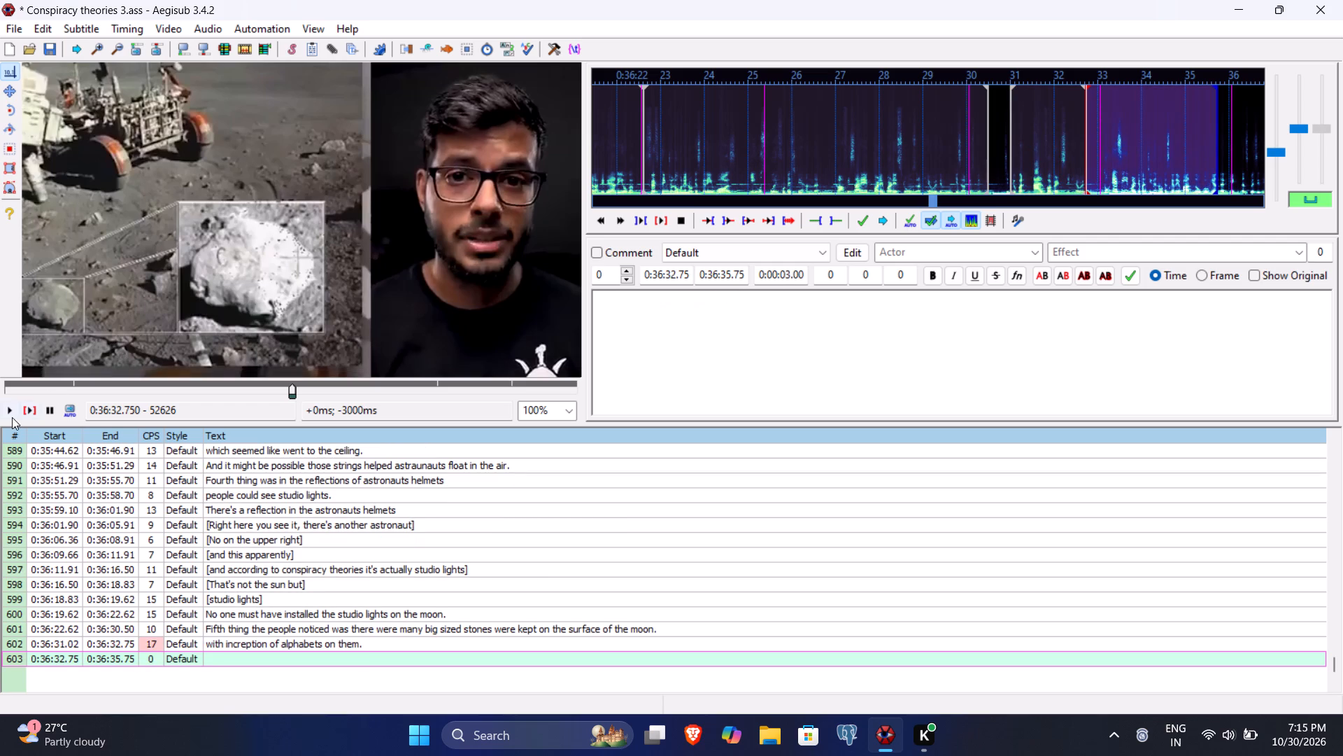
Play line 603 to the end of its phrase and set its times to 0:36:33.18 start and 0:36:37.66 end.
{"action": "left_click", "coordinate": [23, 416]}
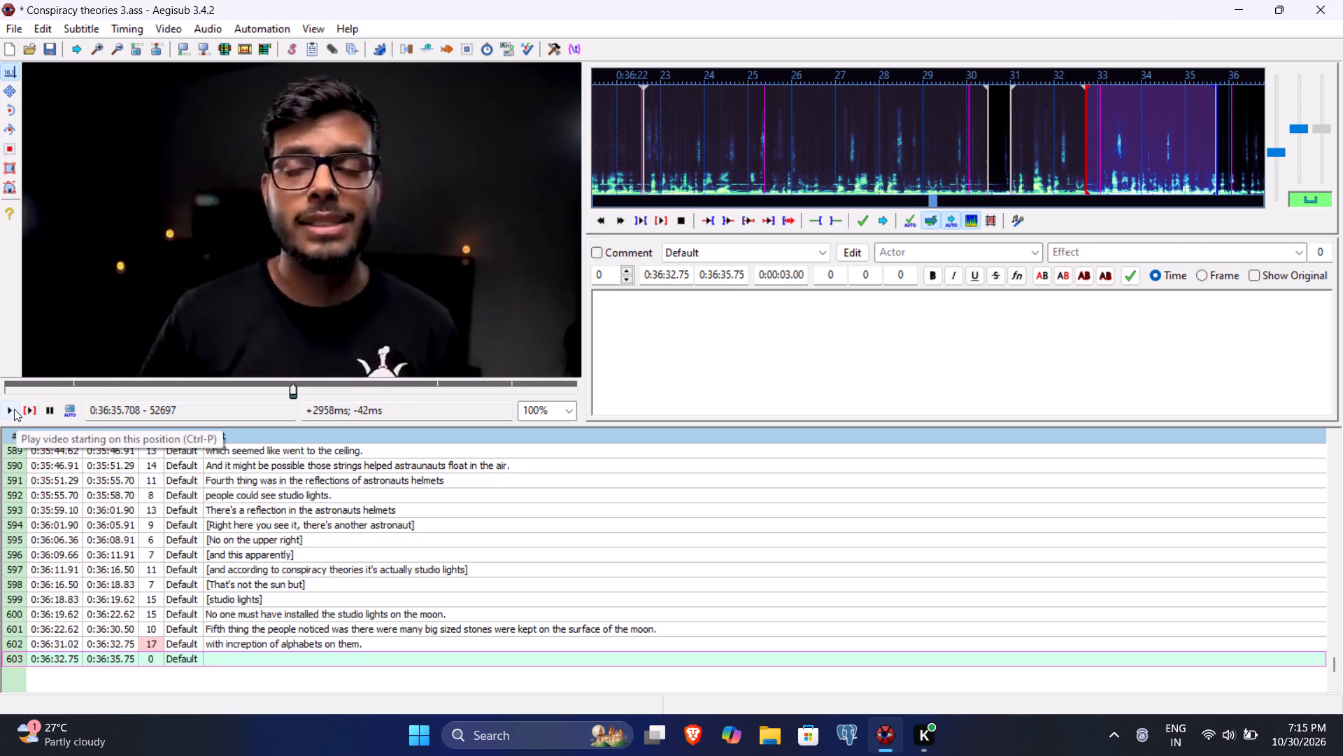
{"action": "left_click", "coordinate": [14, 409]}
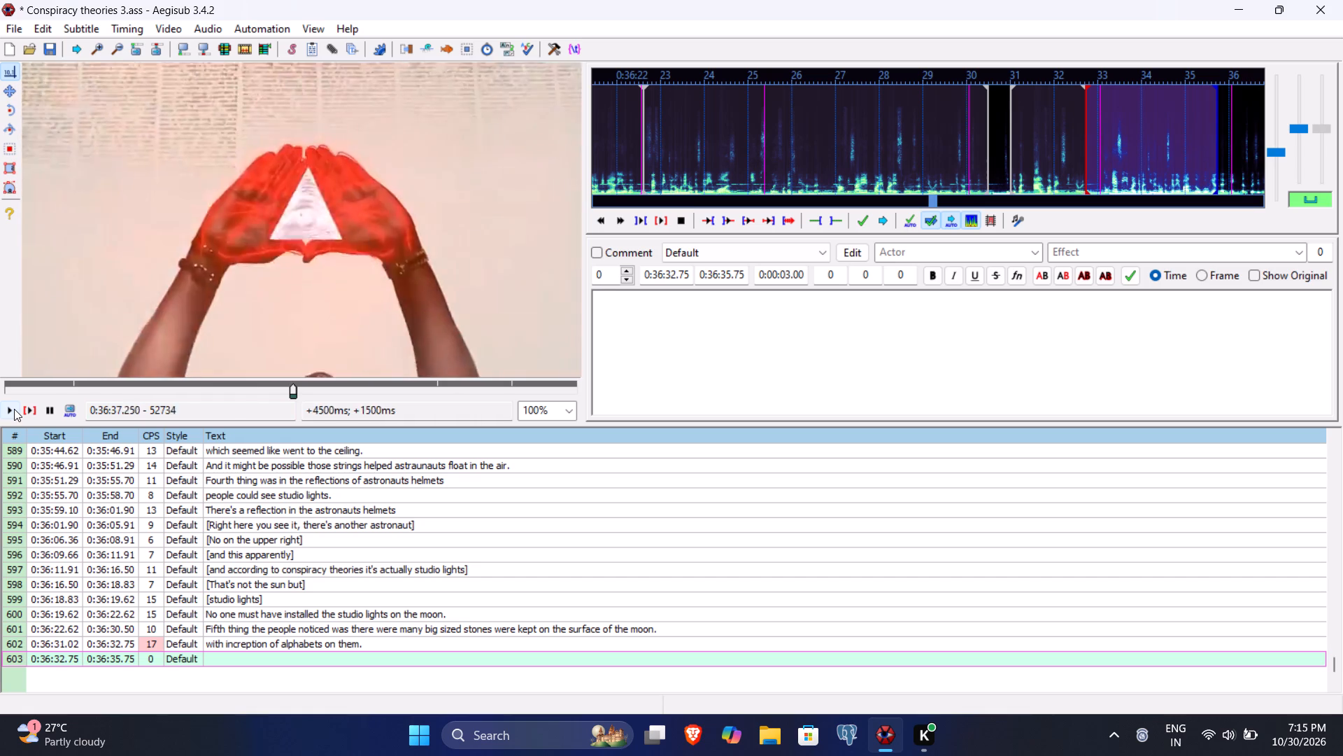
{"action": "left_click", "coordinate": [14, 409]}
{"action": "left_click", "coordinate": [725, 276]}
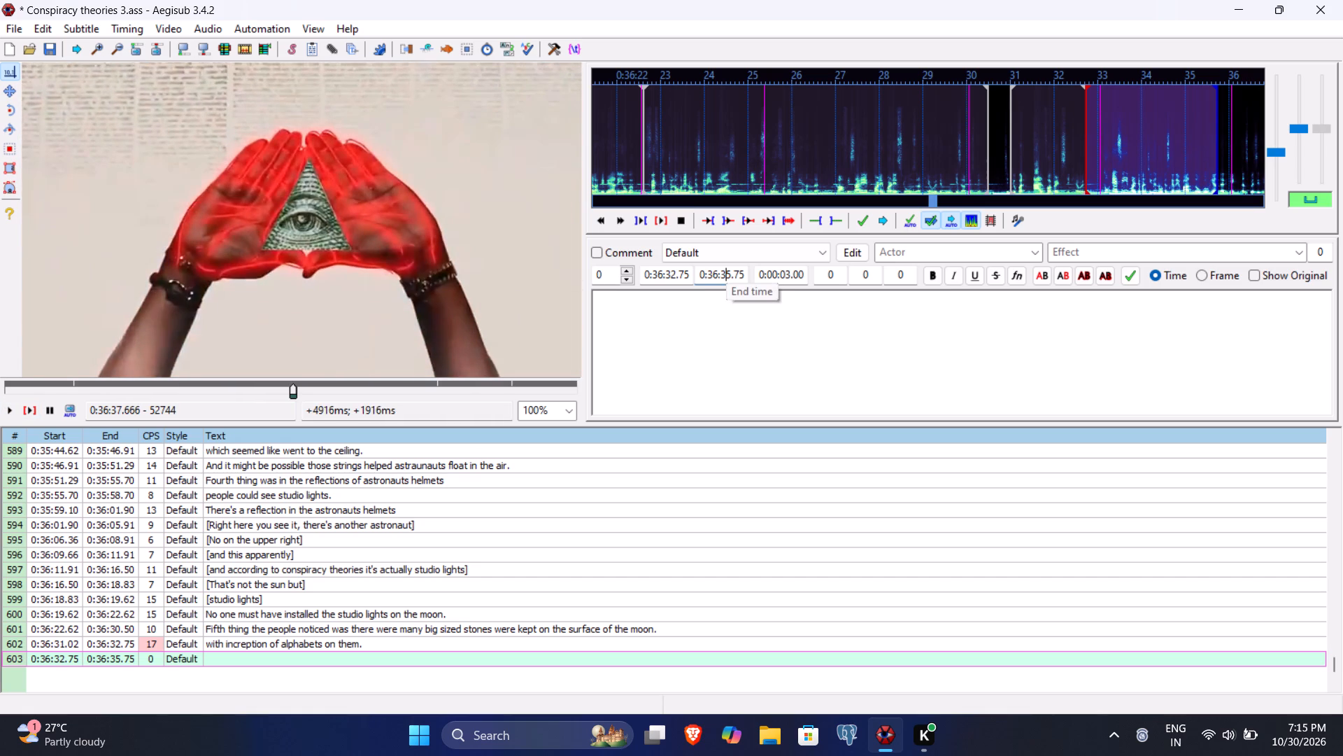
{"action": "type", "text": "766"}
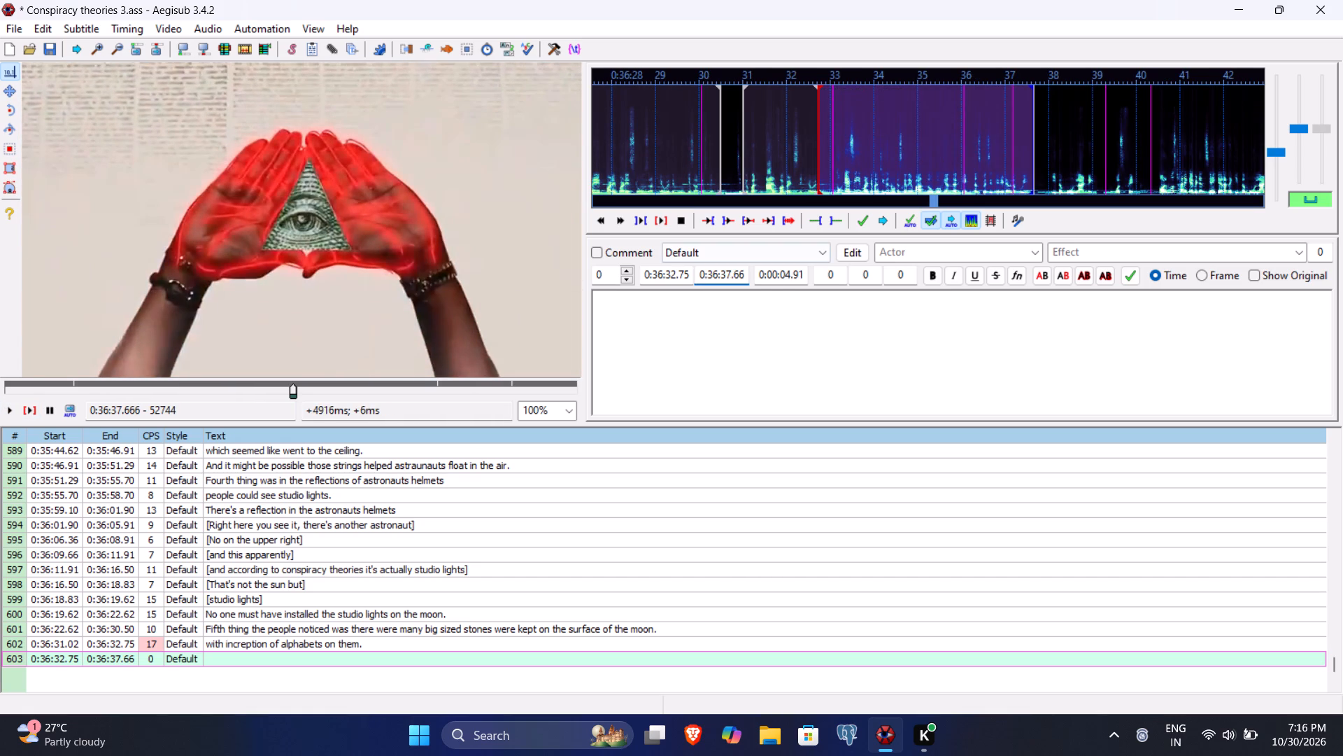
{"action": "left_click", "coordinate": [672, 275]}
{"action": "type", "text": "318"}
Enter "After noticing so many things, people developed a conspiracy theory" as line 603's text and commit it.
{"action": "left_click", "coordinate": [658, 330]}
{"action": "type", "text": "After noticing so many things, people developed a conp"}
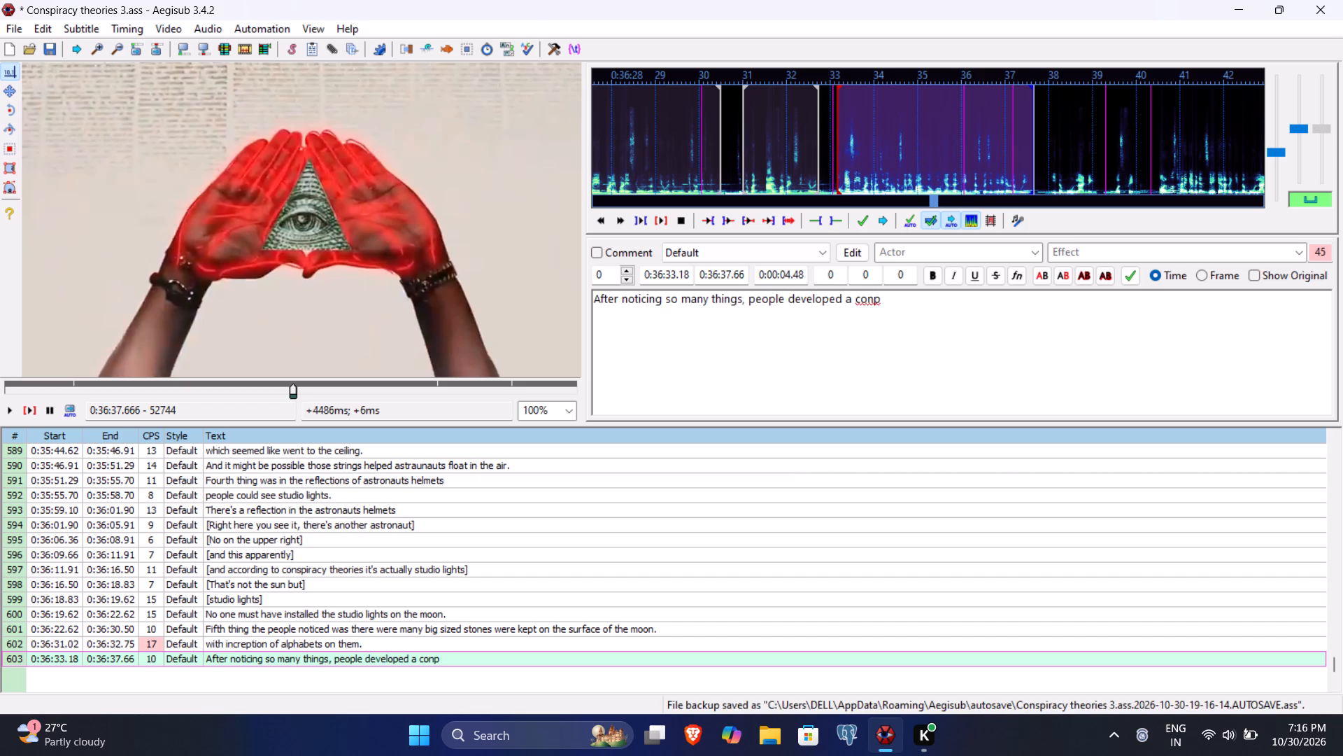
{"action": "key", "text": "BackSpace"}
{"action": "type", "text": "spiracy theor"}
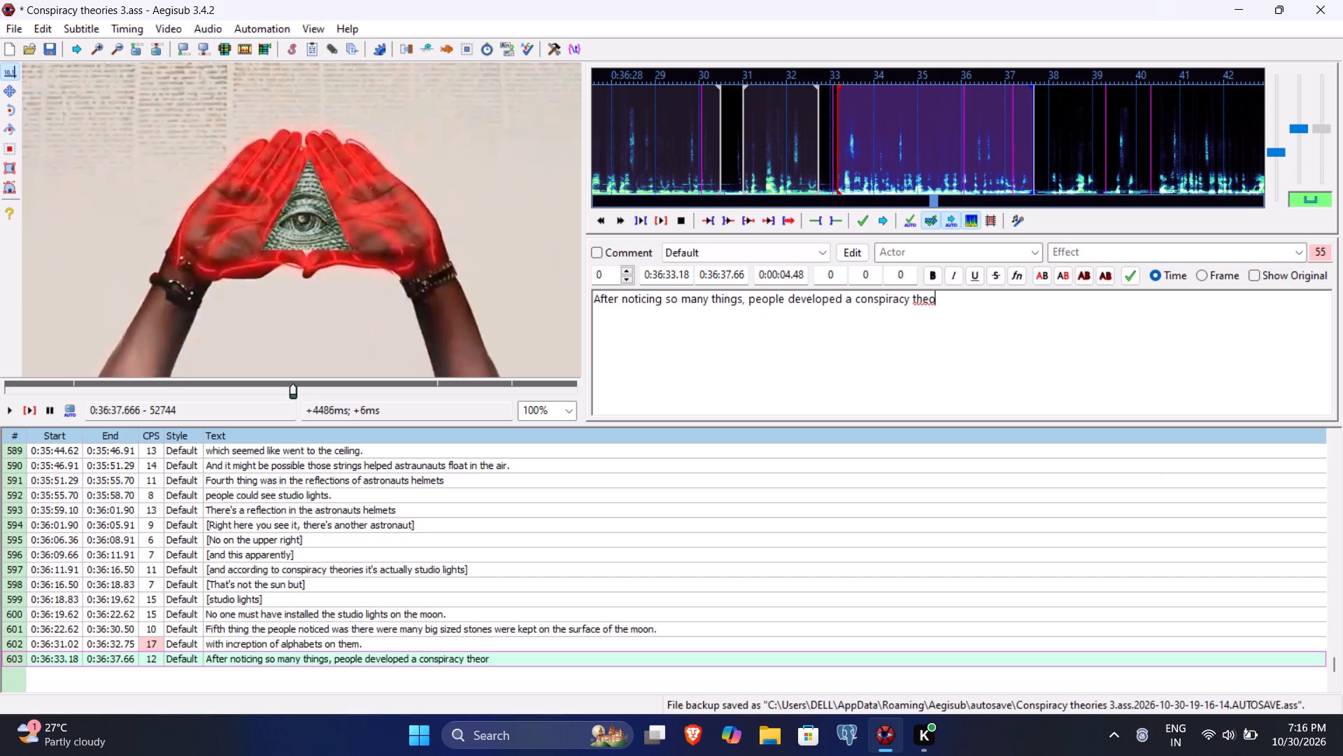
{"action": "key", "text": "y"}
{"action": "key", "text": "Return"}
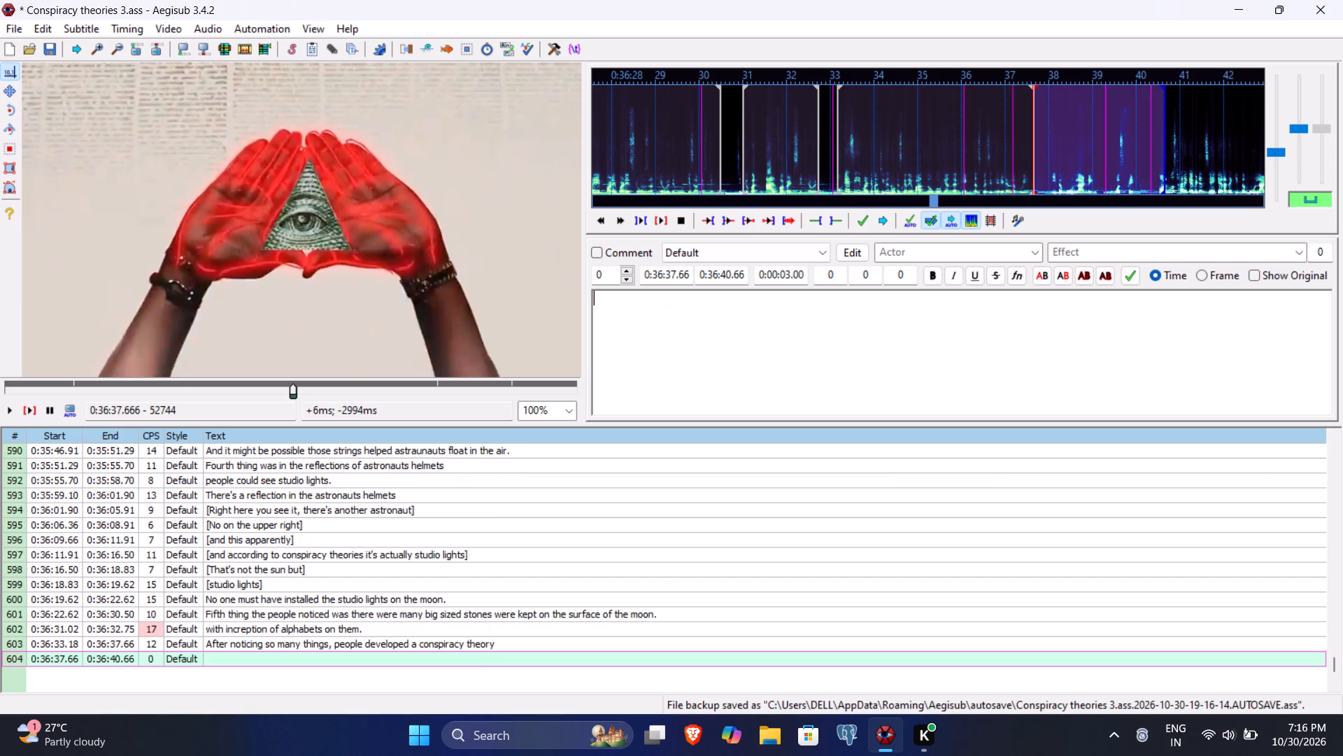
Play line 604 to the end of its phrase and set its end time to 0:36:40.16.
{"action": "left_click", "coordinate": [31, 409]}
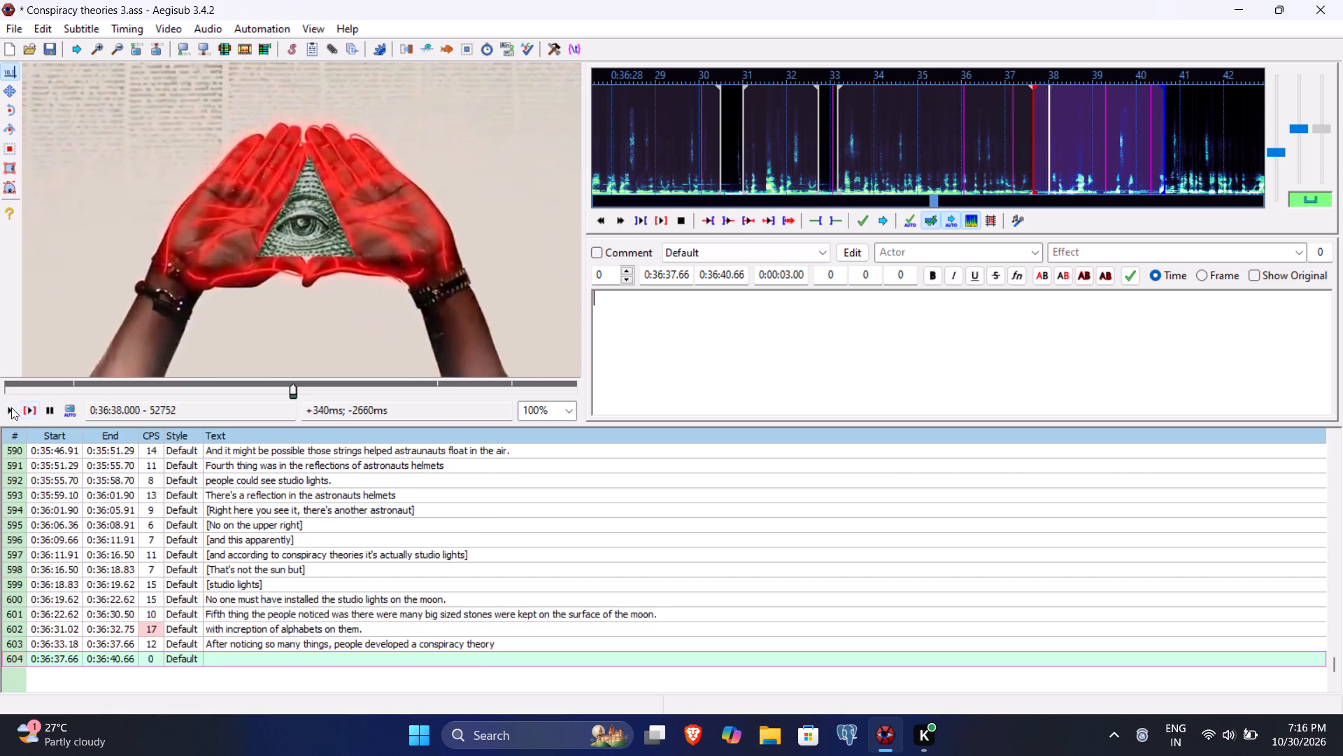
{"action": "left_click", "coordinate": [8, 407]}
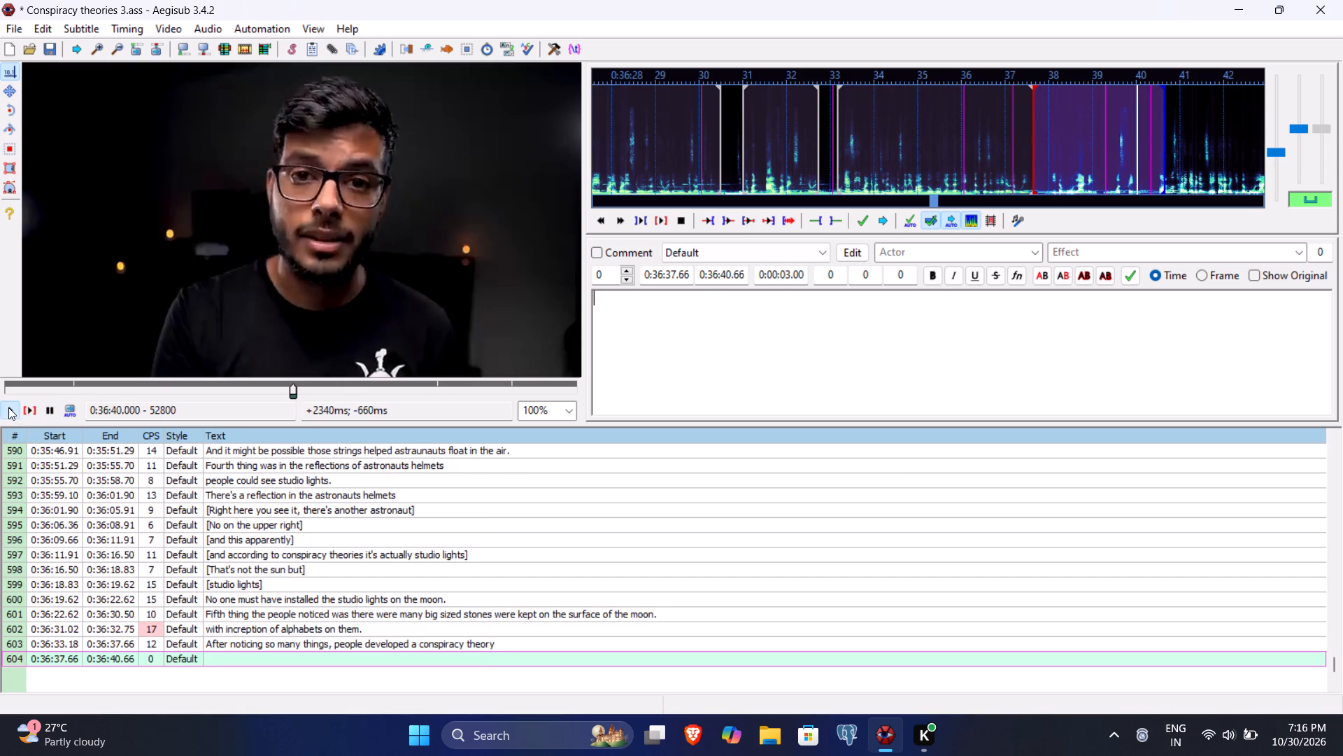
{"action": "left_click", "coordinate": [732, 274]}
{"action": "key", "text": "1"}
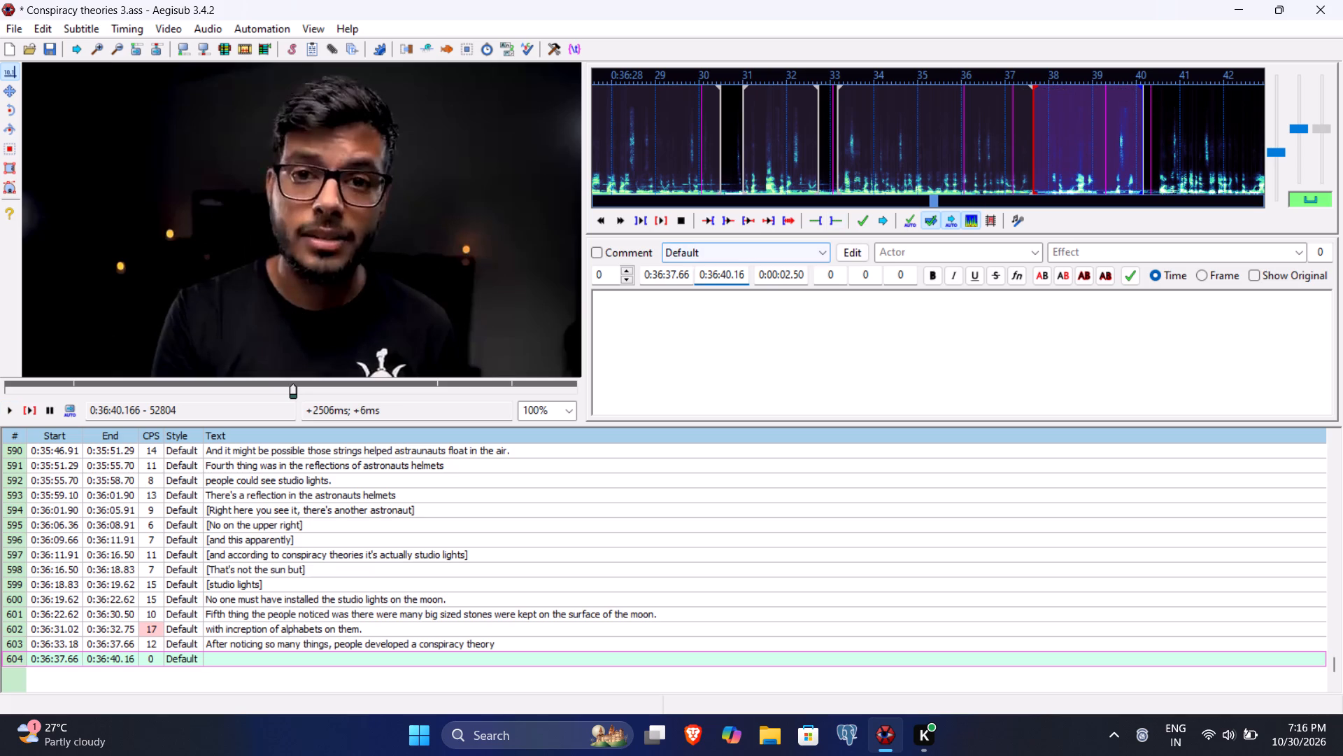
Set line 604's start time to 0:36:38.00.
{"action": "left_click", "coordinate": [671, 276]}
{"action": "type", "text": "8000"}
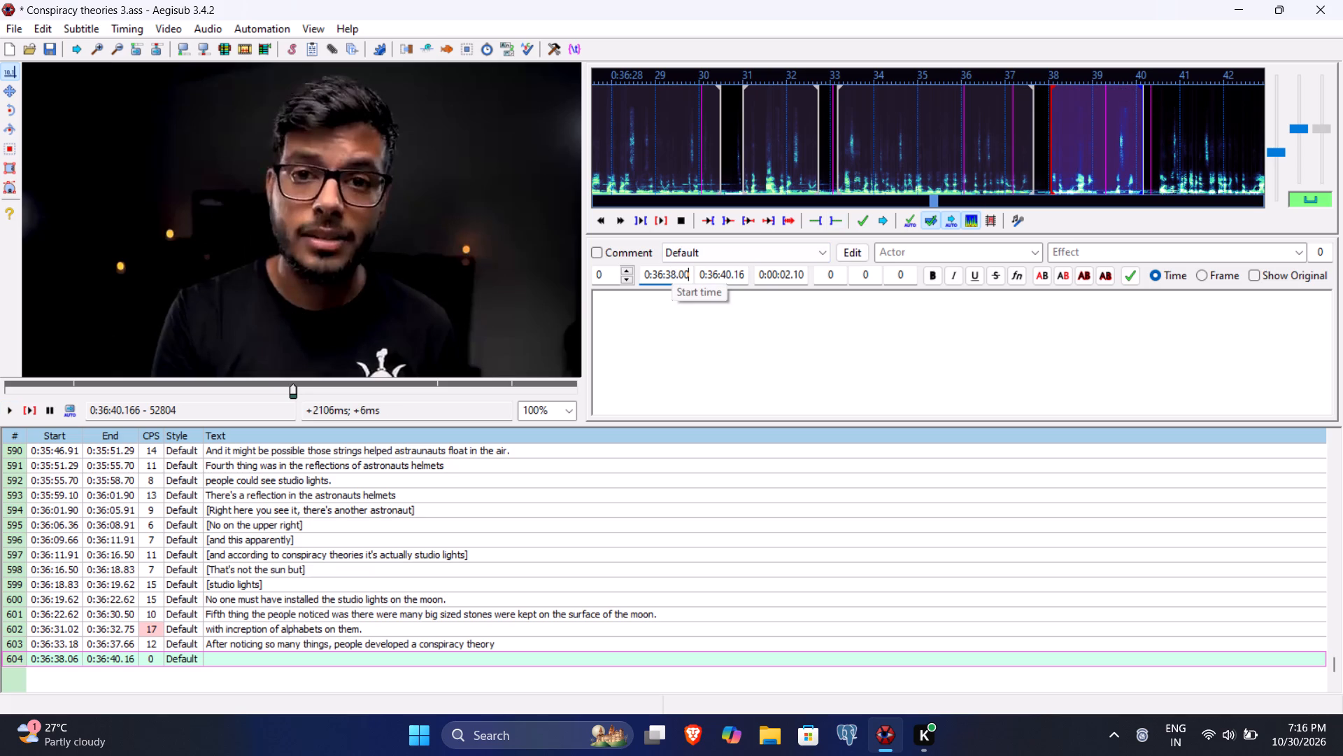
Enter "that the moon landing was fake." as line 604's text, save the file and commit the line.
{"action": "left_click", "coordinate": [662, 332]}
{"action": "type", "text": "that the moon lanid"}
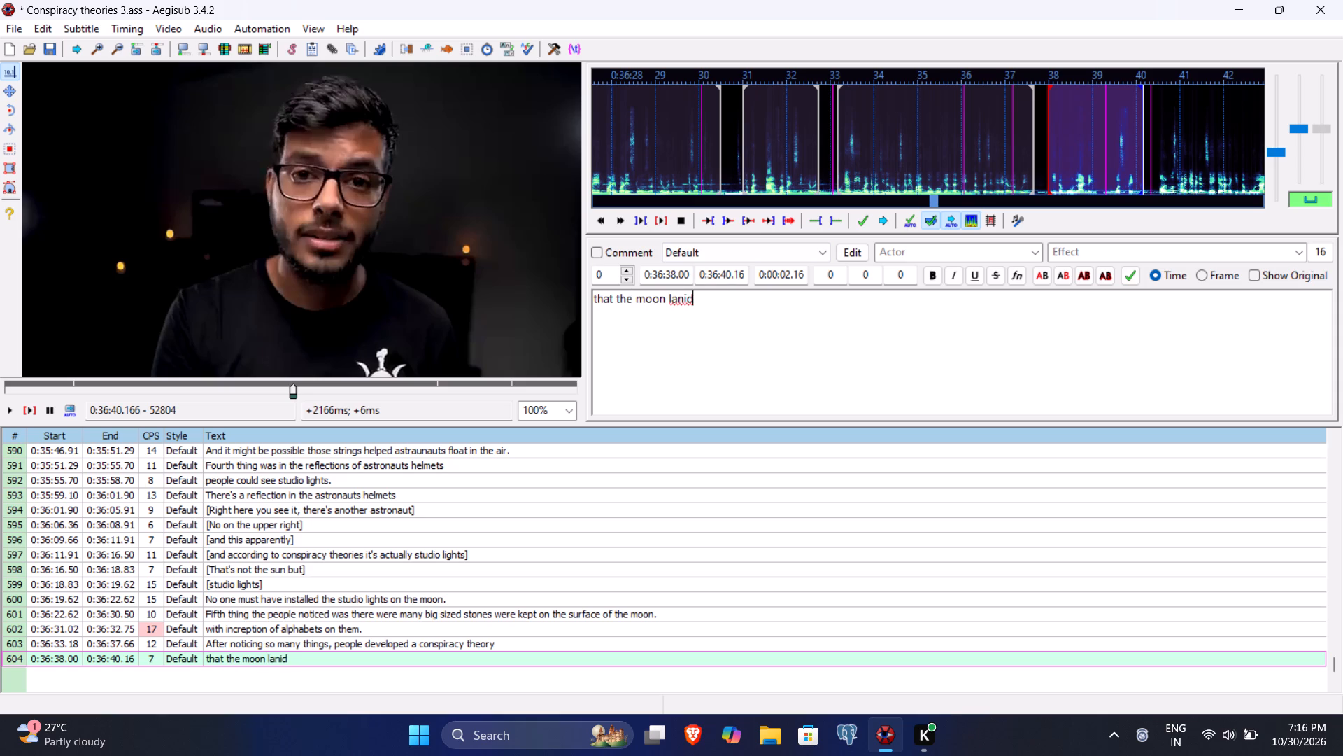
{"action": "key", "text": "BackSpace"}
{"action": "key", "text": "BackSpace"}
{"action": "type", "text": "ding was fake"}
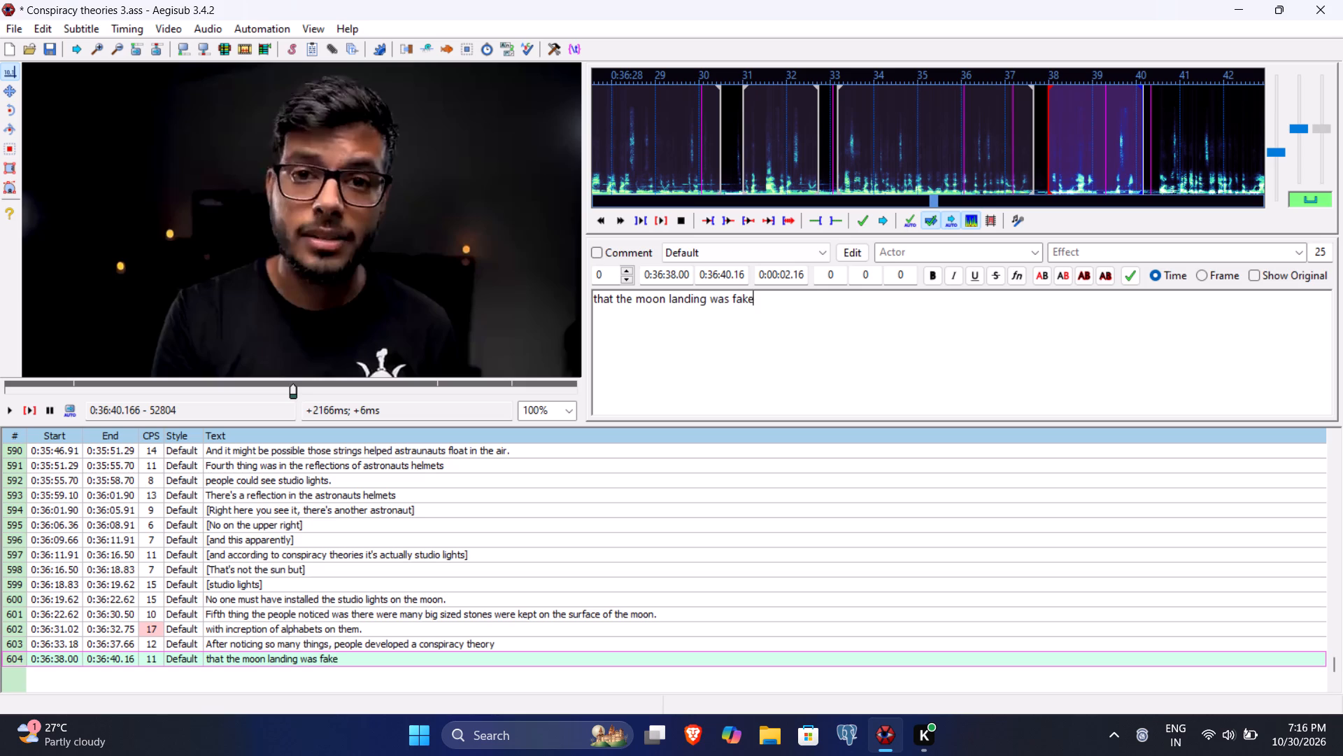
{"action": "key", "text": "period"}
{"action": "key", "text": "ctrl+s"}
{"action": "key", "text": "Return"}
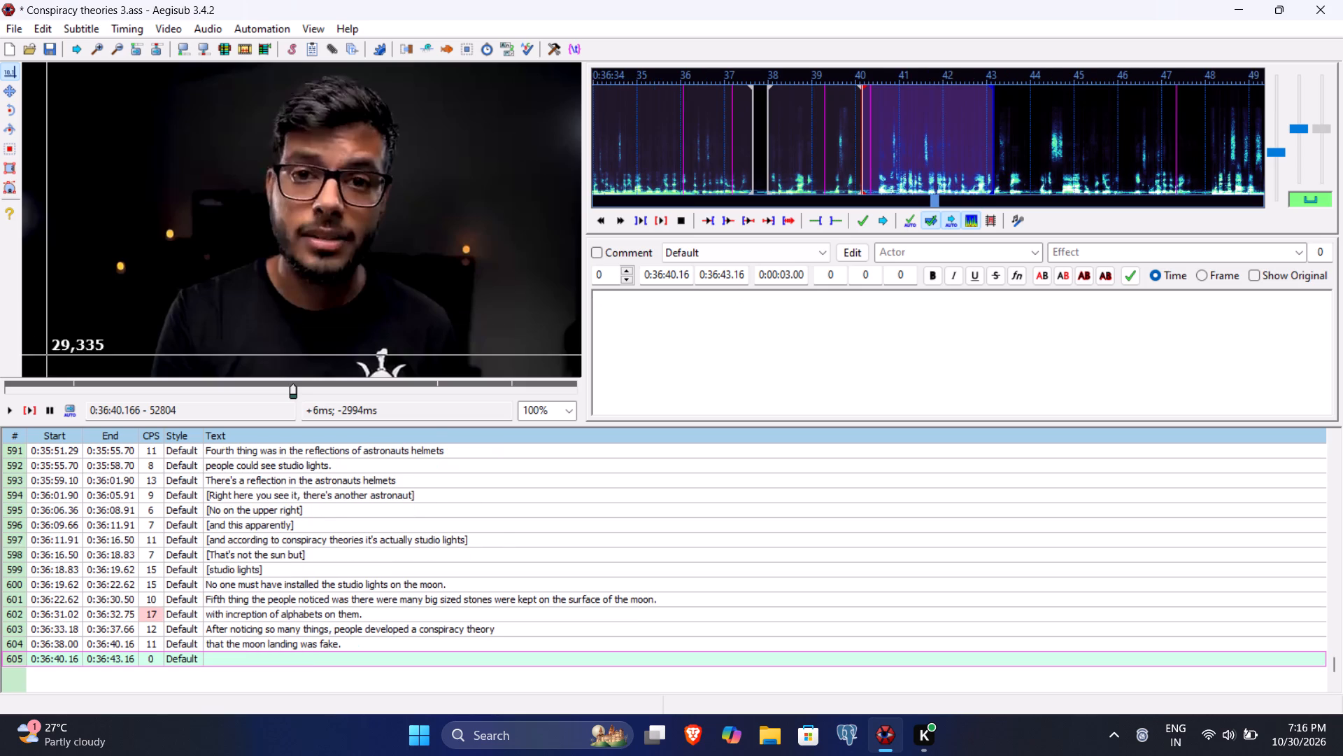
Play line 605 to the end of its phrase and set its times to 0:36:40.54 start and 0:36:43.83 end.
{"action": "left_click", "coordinate": [29, 413]}
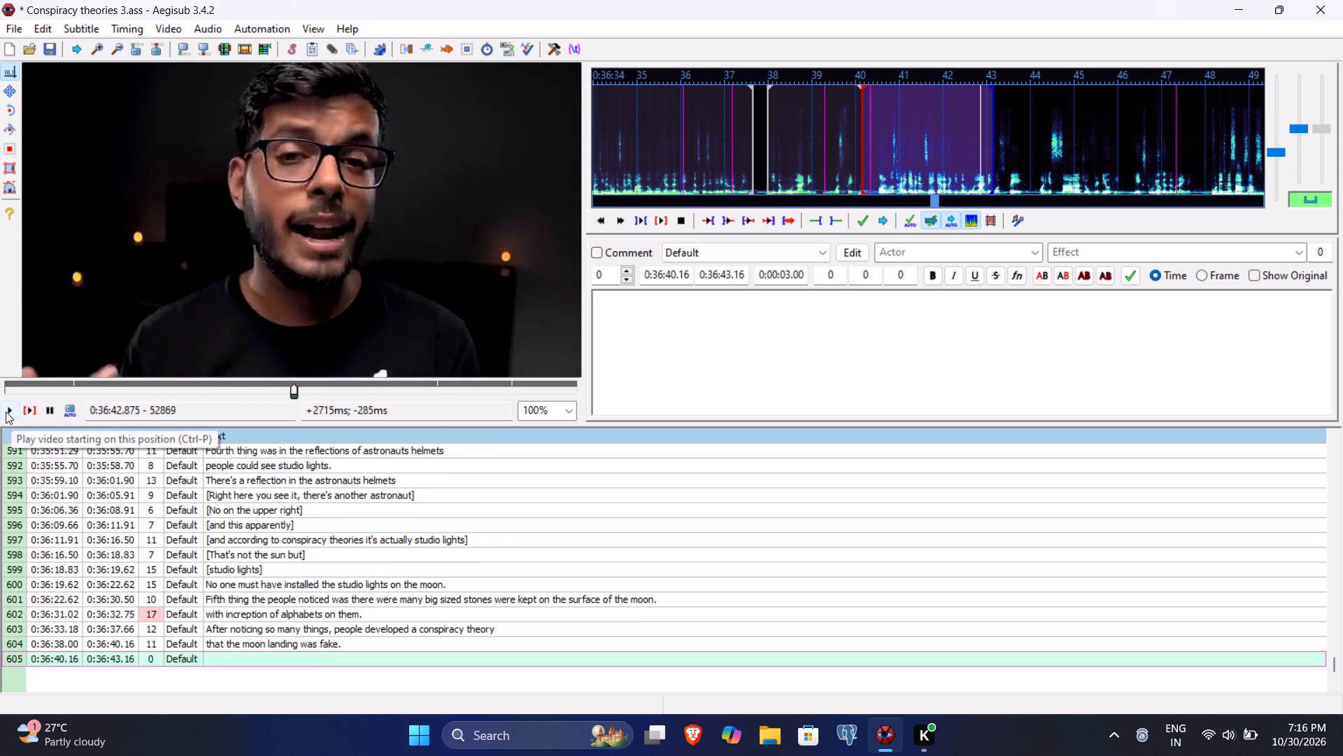
{"action": "left_click", "coordinate": [6, 412]}
{"action": "left_click", "coordinate": [6, 412]}
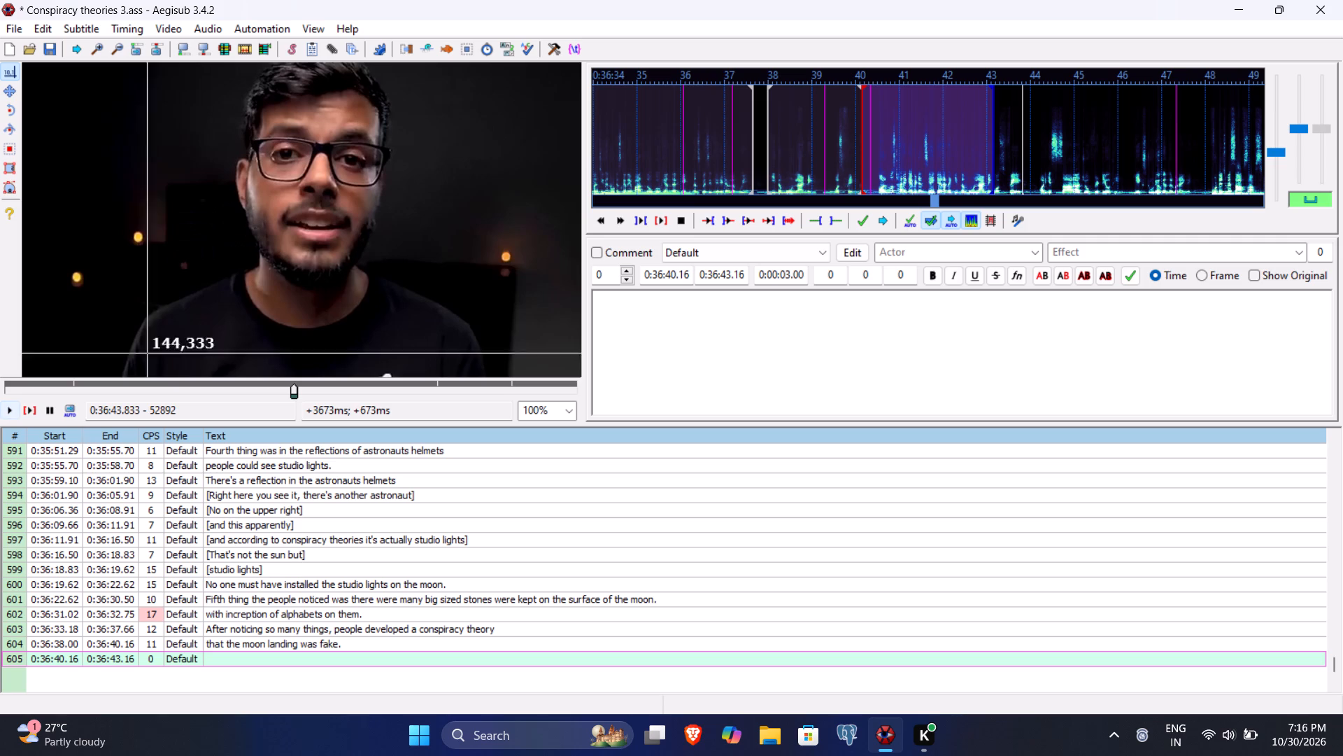
{"action": "left_click", "coordinate": [730, 274]}
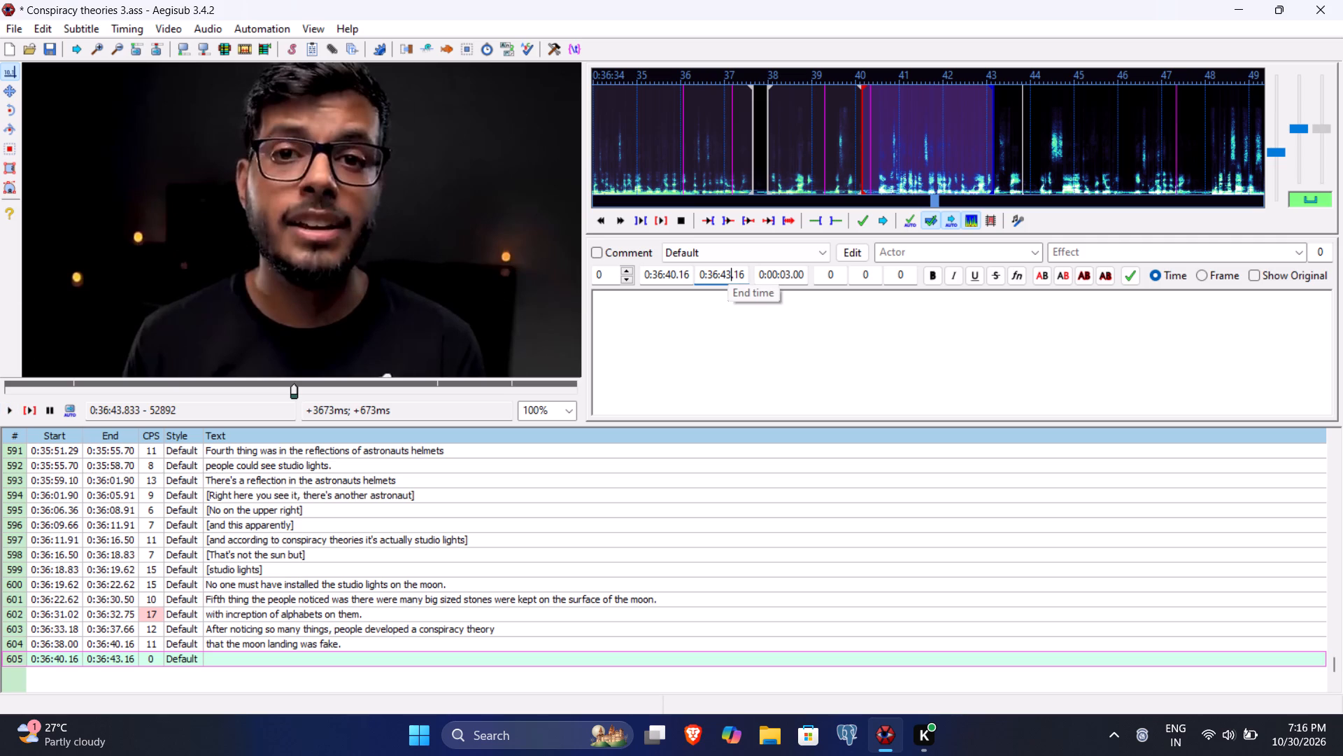
{"action": "type", "text": "83"}
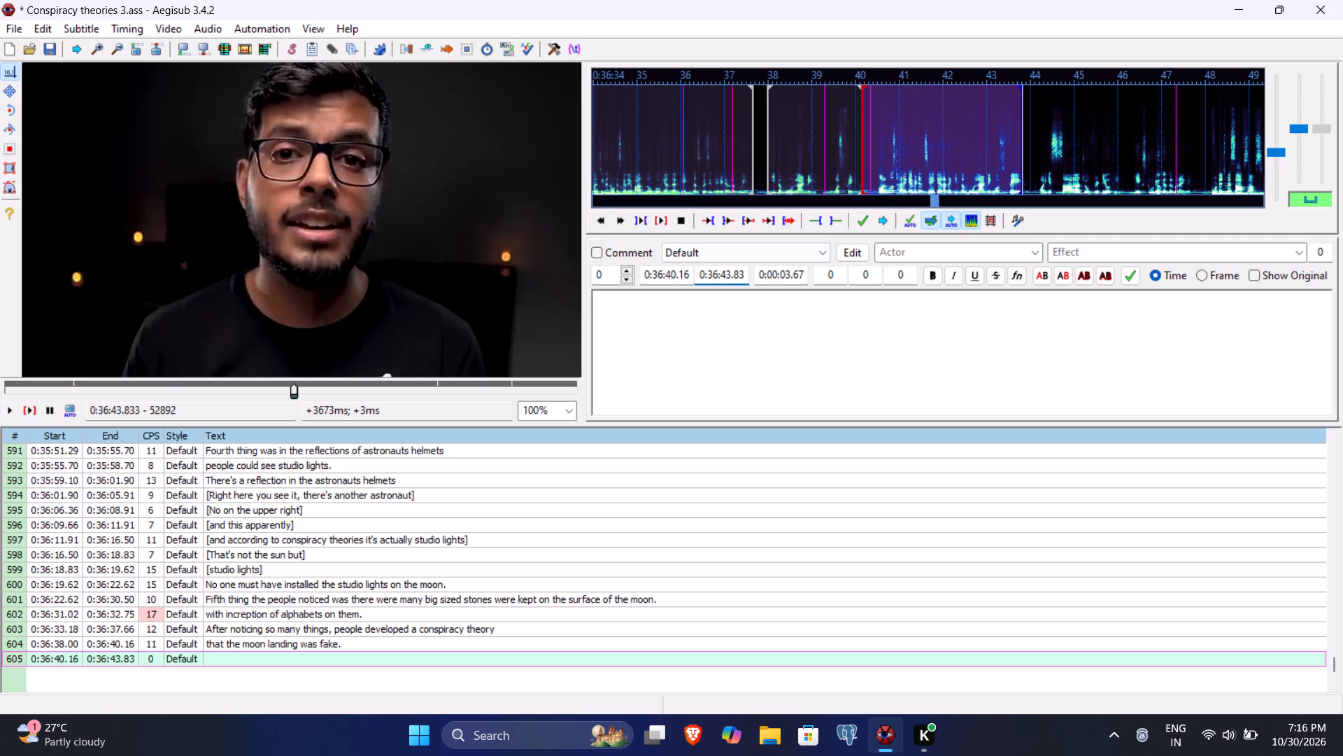
{"action": "left_click", "coordinate": [679, 275]}
{"action": "type", "text": "54"}
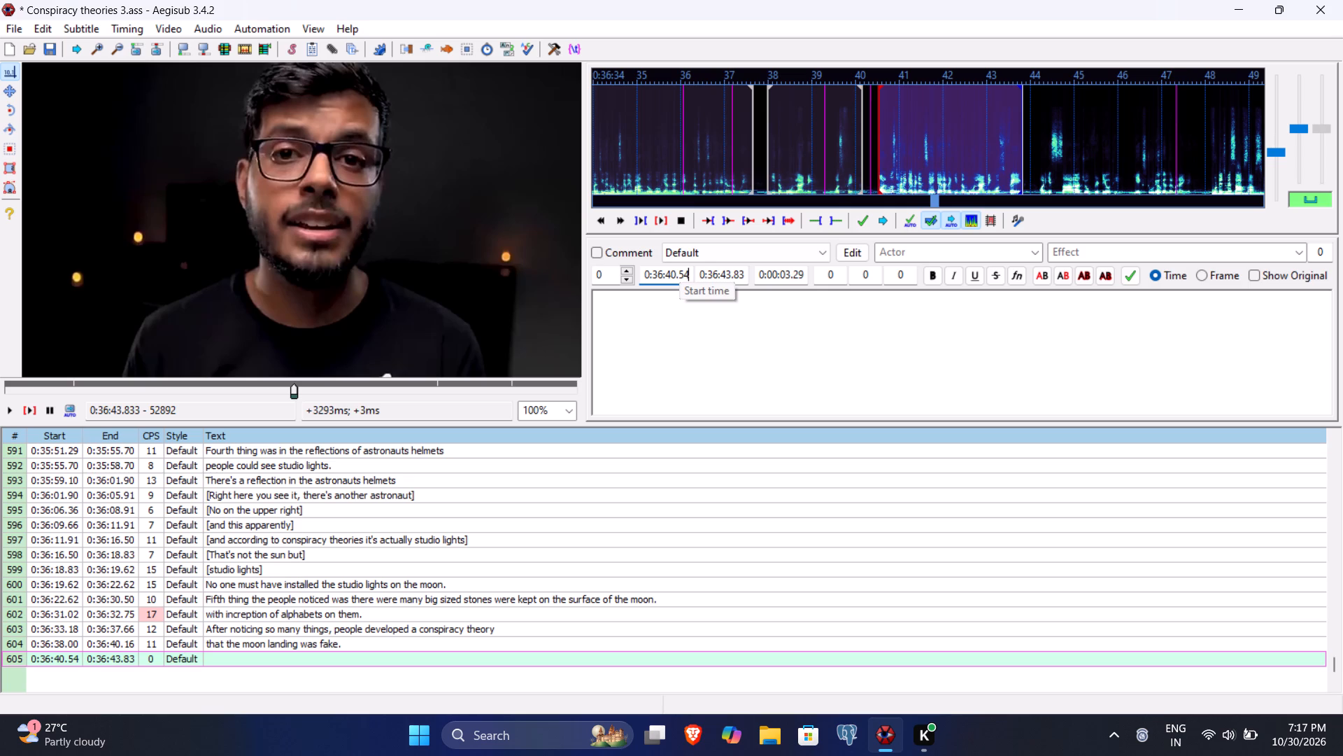
Enter "Almost every evidence said the moon landing was fake," as line 605's text and commit it.
{"action": "left_click", "coordinate": [678, 290]}
{"action": "type", "text": "Alms"}
{"action": "key", "text": "BackSpace"}
{"action": "type", "text": "ost every evidence said the moon landing was fake"}
{"action": "key", "text": "comma"}
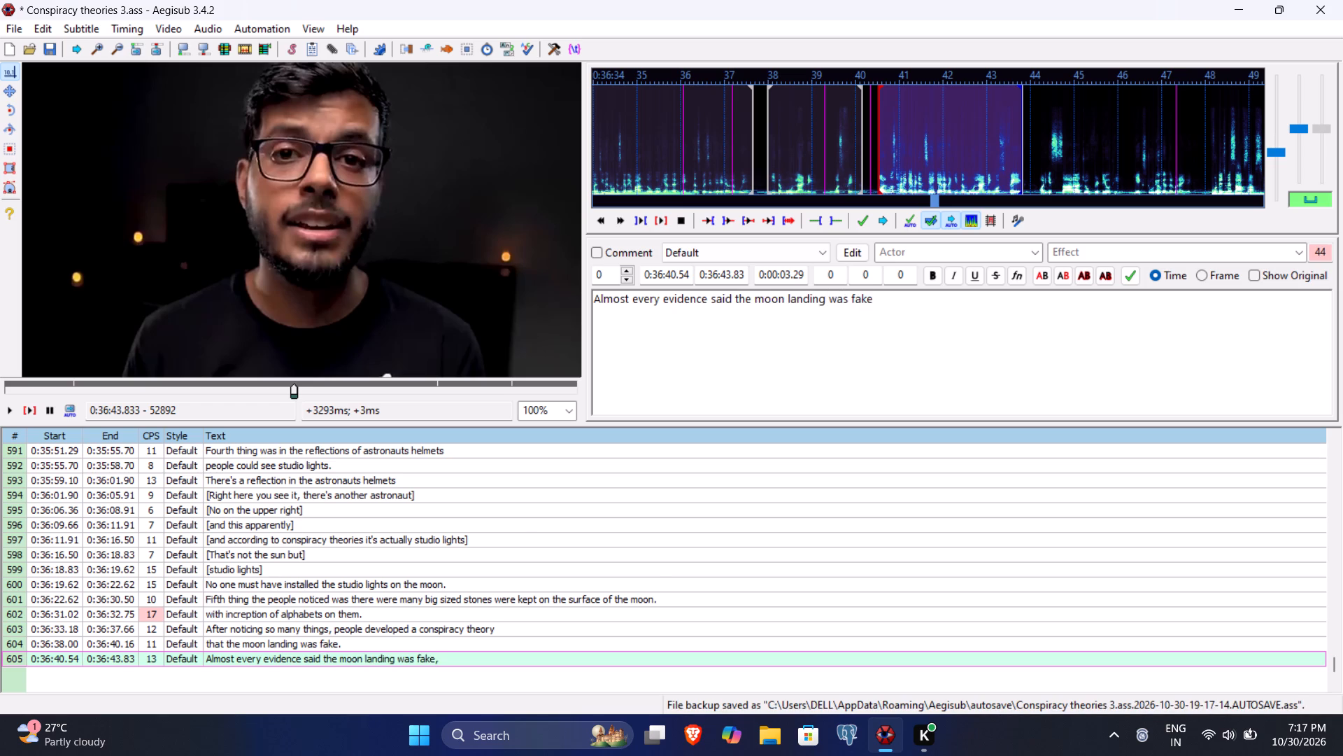
{"action": "key", "text": "Return"}
Play line 606 to the end of its phrase and set its times to 0:36:44.20 start and 0:36:47.62 end.
{"action": "left_click", "coordinate": [31, 406]}
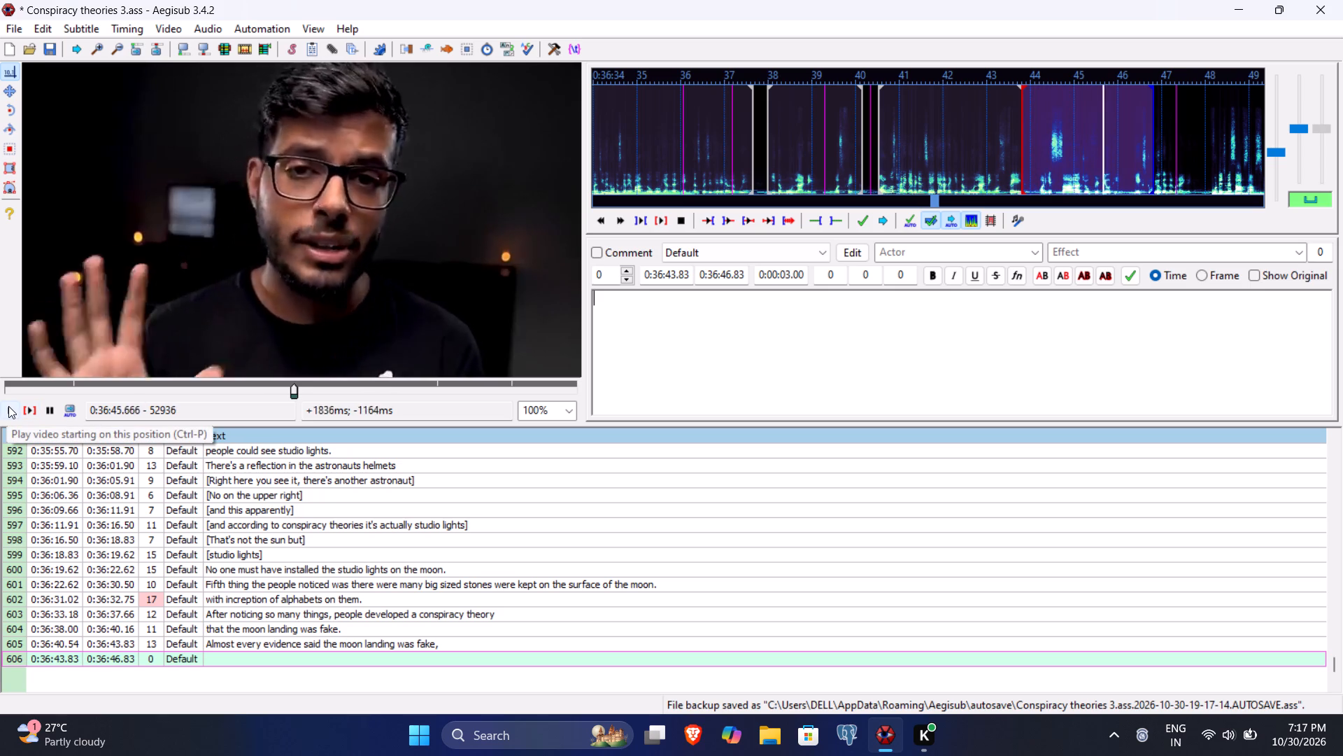
{"action": "left_click", "coordinate": [8, 406]}
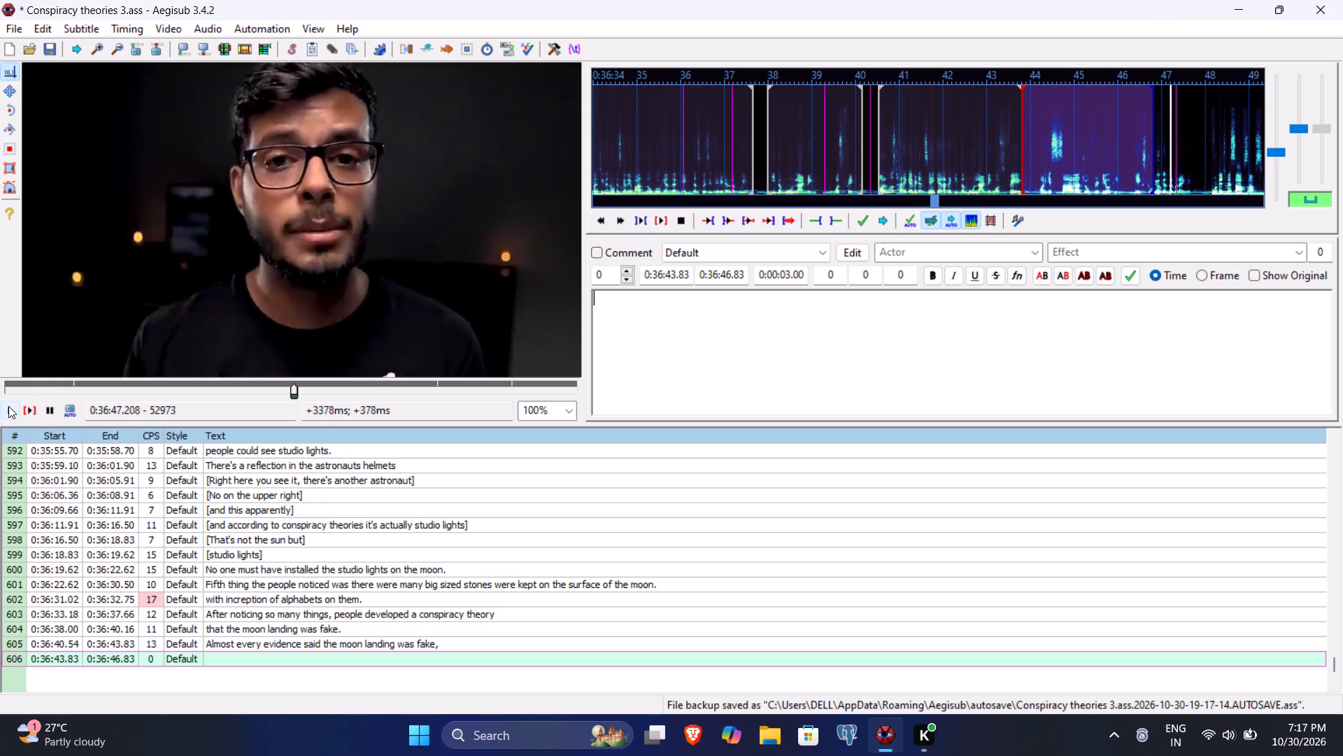
{"action": "left_click", "coordinate": [8, 406]}
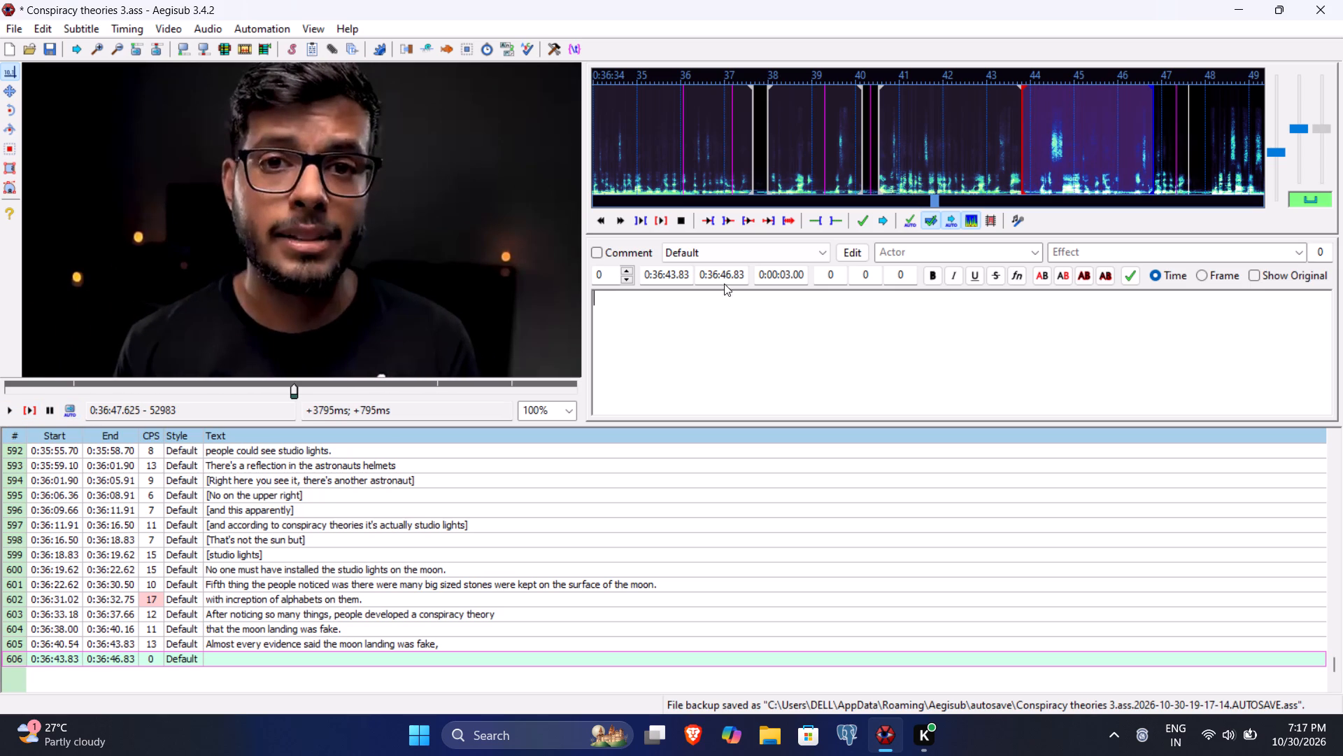
{"action": "left_click", "coordinate": [725, 276]}
{"action": "type", "text": "762"}
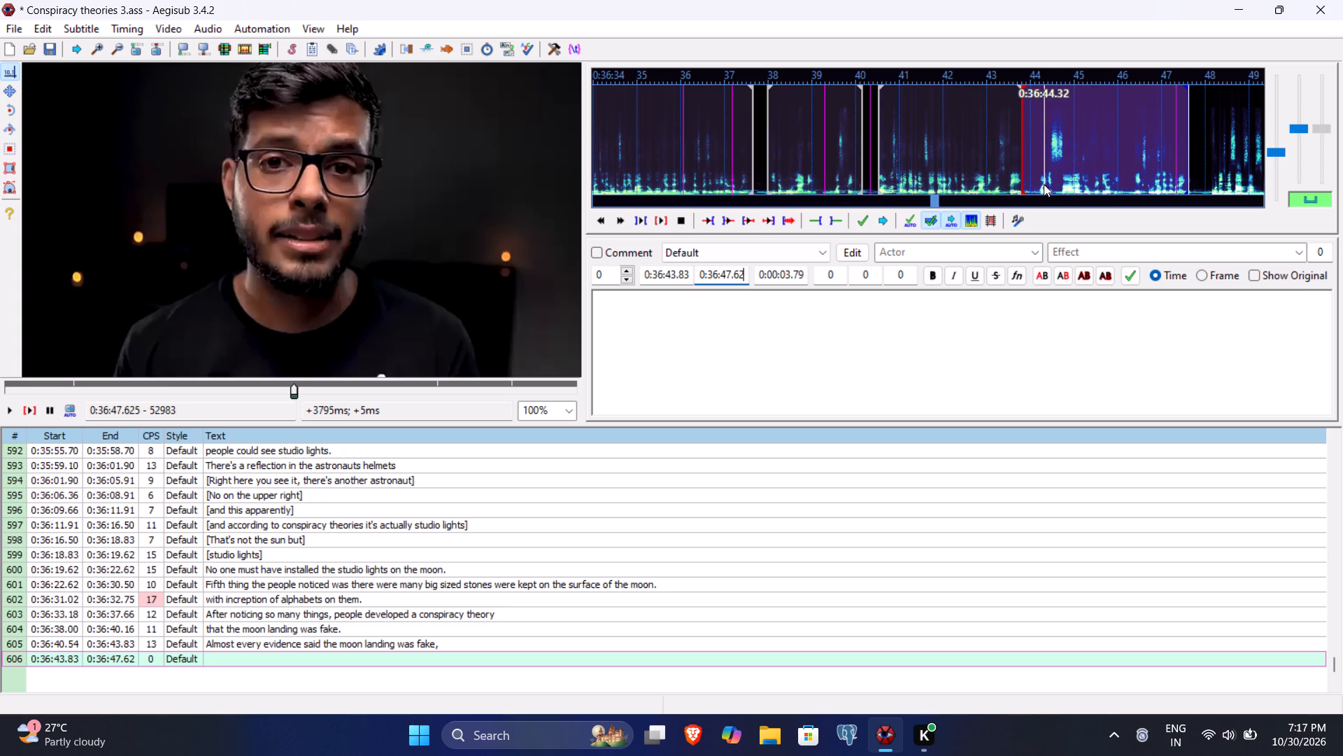
{"action": "left_click", "coordinate": [671, 275]}
{"action": "type", "text": "420"}
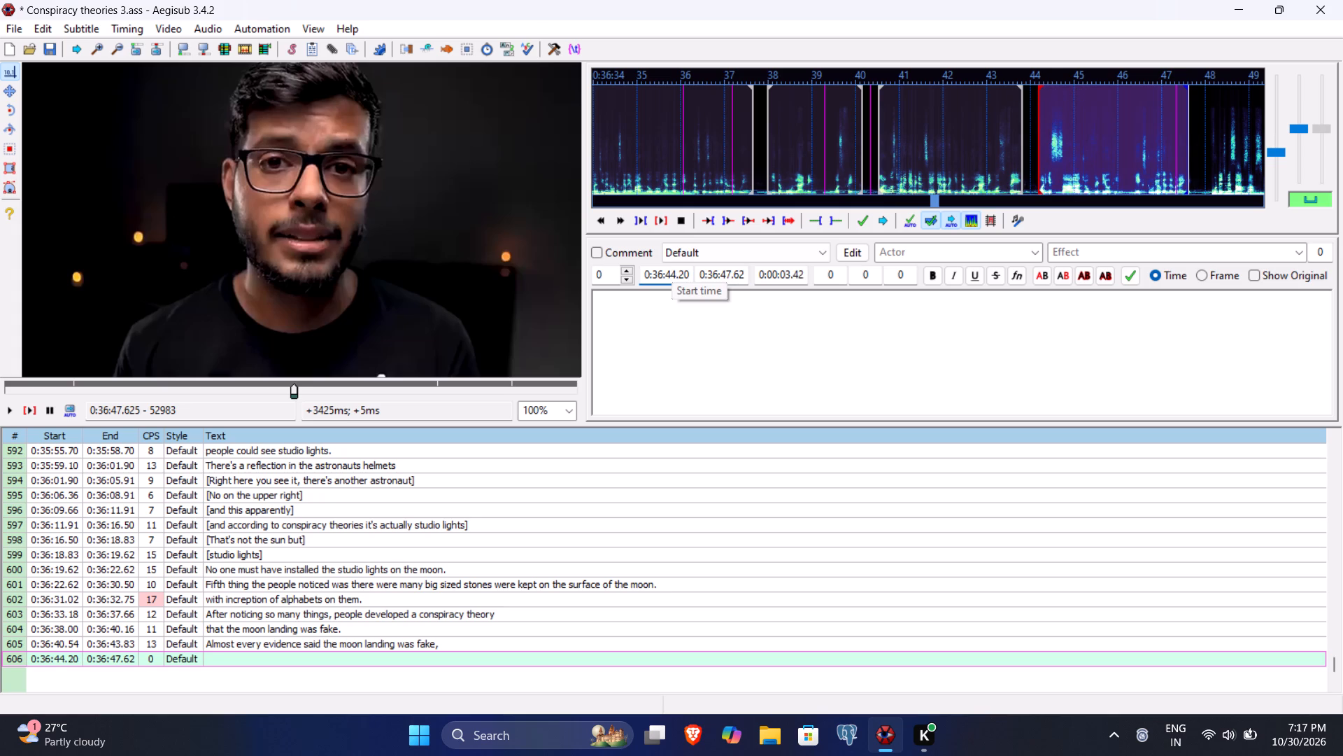
Enter "and the whole video was made inside a studio." as line 606's text, save the file and commit the line.
{"action": "left_click", "coordinate": [648, 377]}
{"action": "key", "text": "a"}
{"action": "type", "text": "nd the whole videow"}
{"action": "key", "text": "space"}
{"action": "key", "text": "BackSpace"}
{"action": "key", "text": "BackSpace"}
{"action": "type", "text": "was"}
{"action": "key", "text": "BackSpace"}
{"action": "key", "text": "BackSpace"}
{"action": "key", "text": "BackSpace"}
{"action": "key", "text": "space"}
{"action": "type", "text": "was amd"}
{"action": "key", "text": "BackSpace"}
{"action": "key", "text": "BackSpace"}
{"action": "key", "text": "BackSpace"}
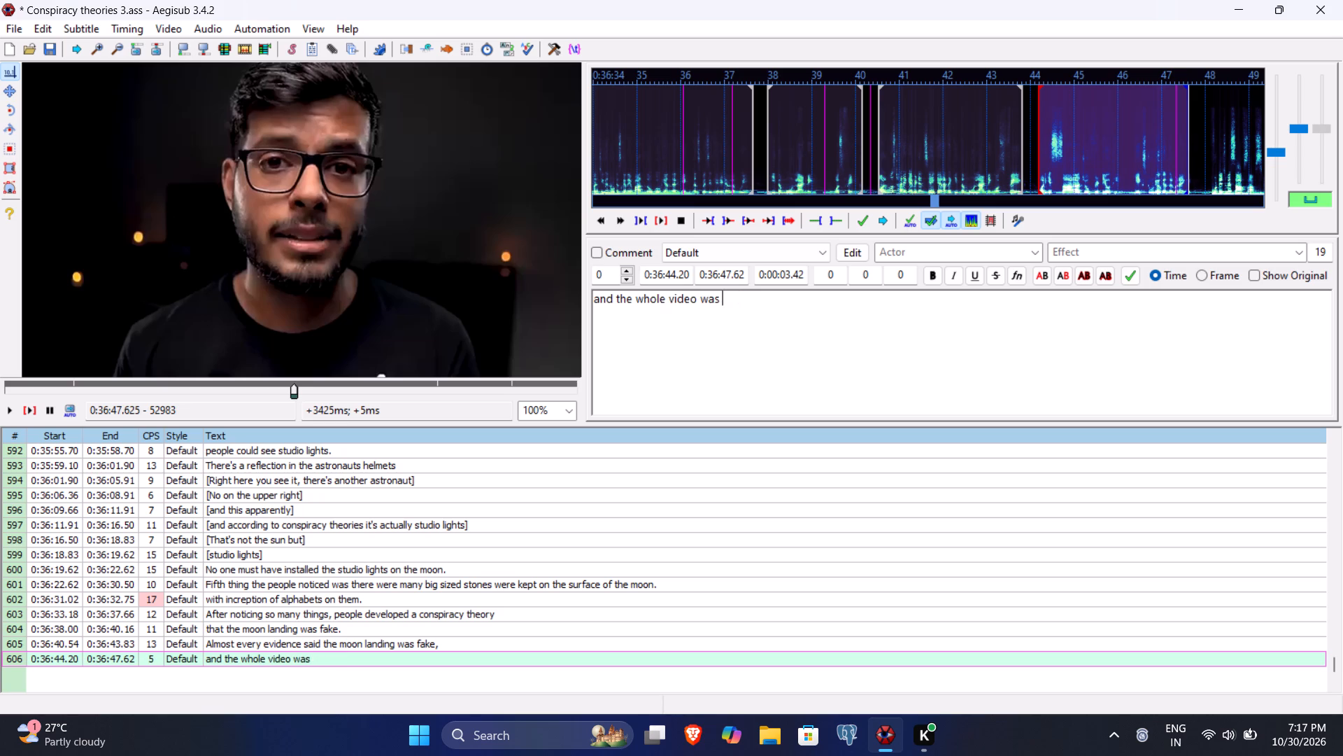
{"action": "type", "text": "made inside a studio"}
{"action": "key", "text": "period"}
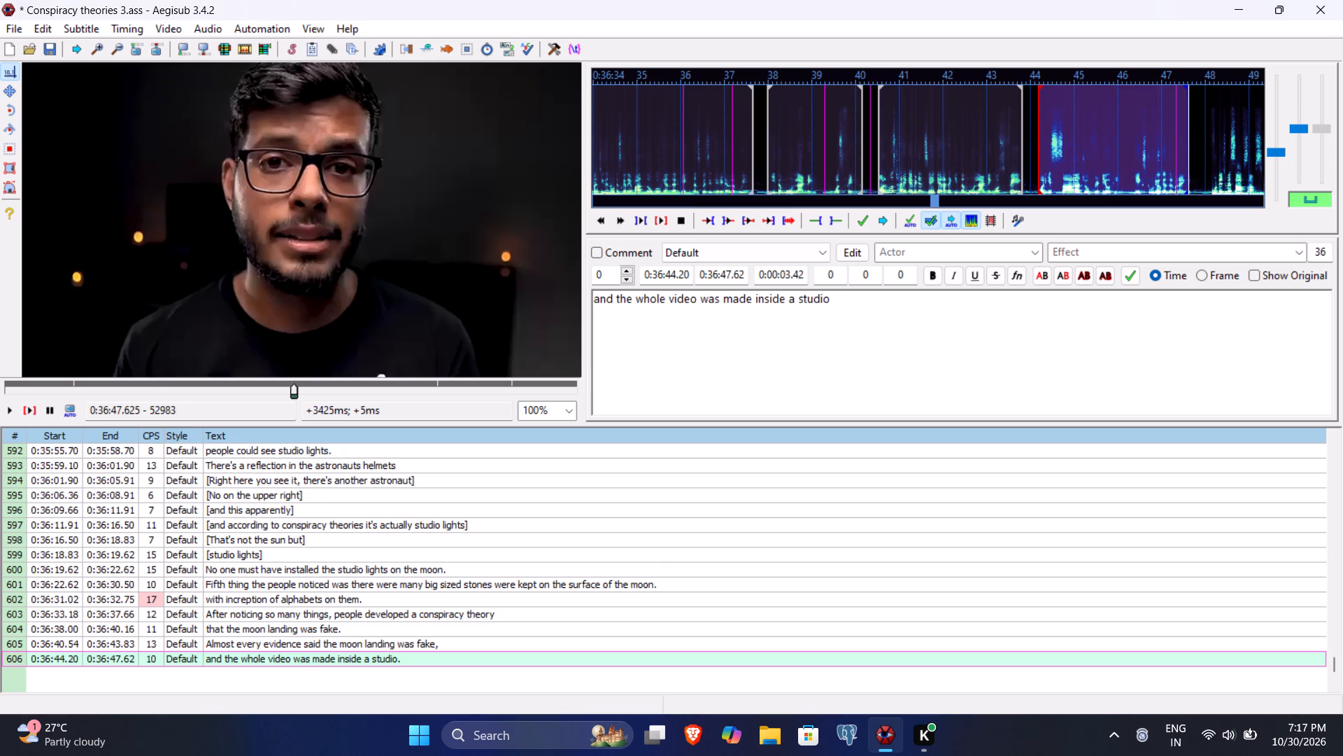
{"action": "key", "text": "ctrl+s"}
{"action": "key", "text": "Return"}
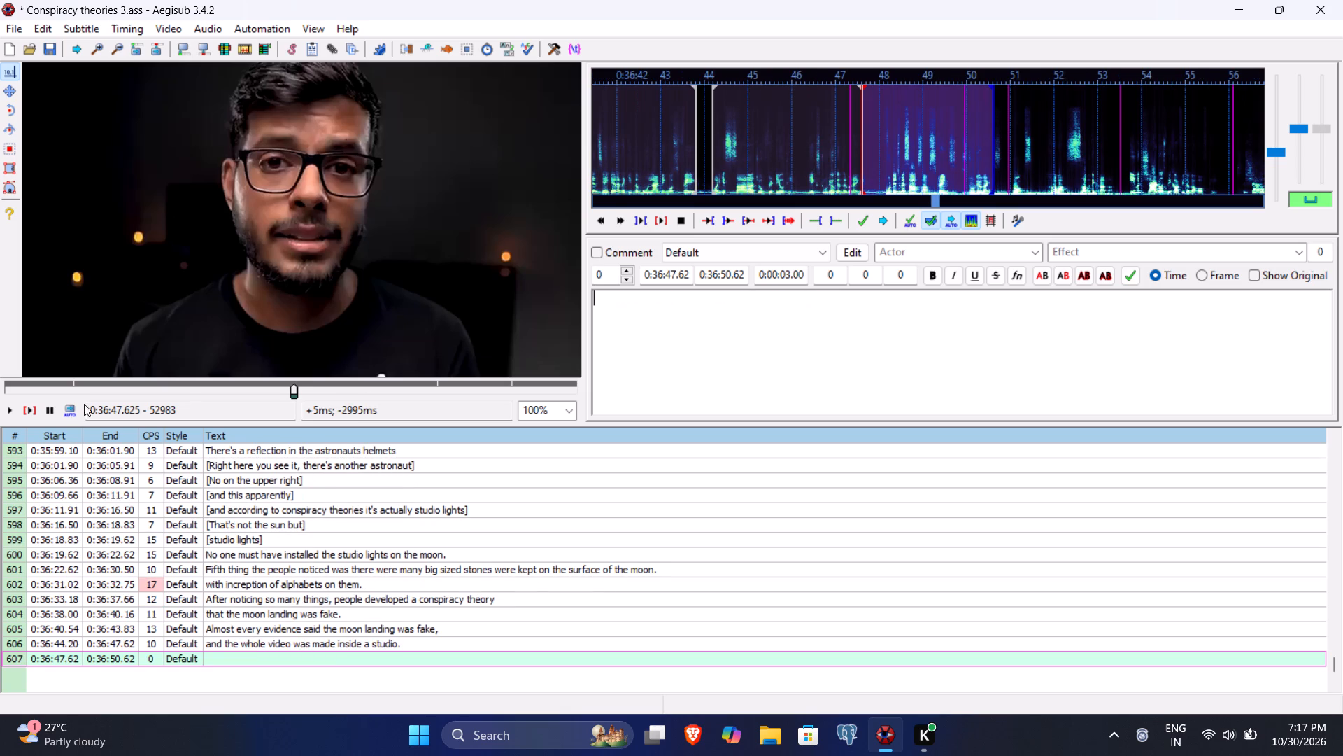
Play line 607 to the end of its phrase and set its times to 0:36:48.16 start and 0:36:53.50 end.
{"action": "left_click", "coordinate": [29, 403]}
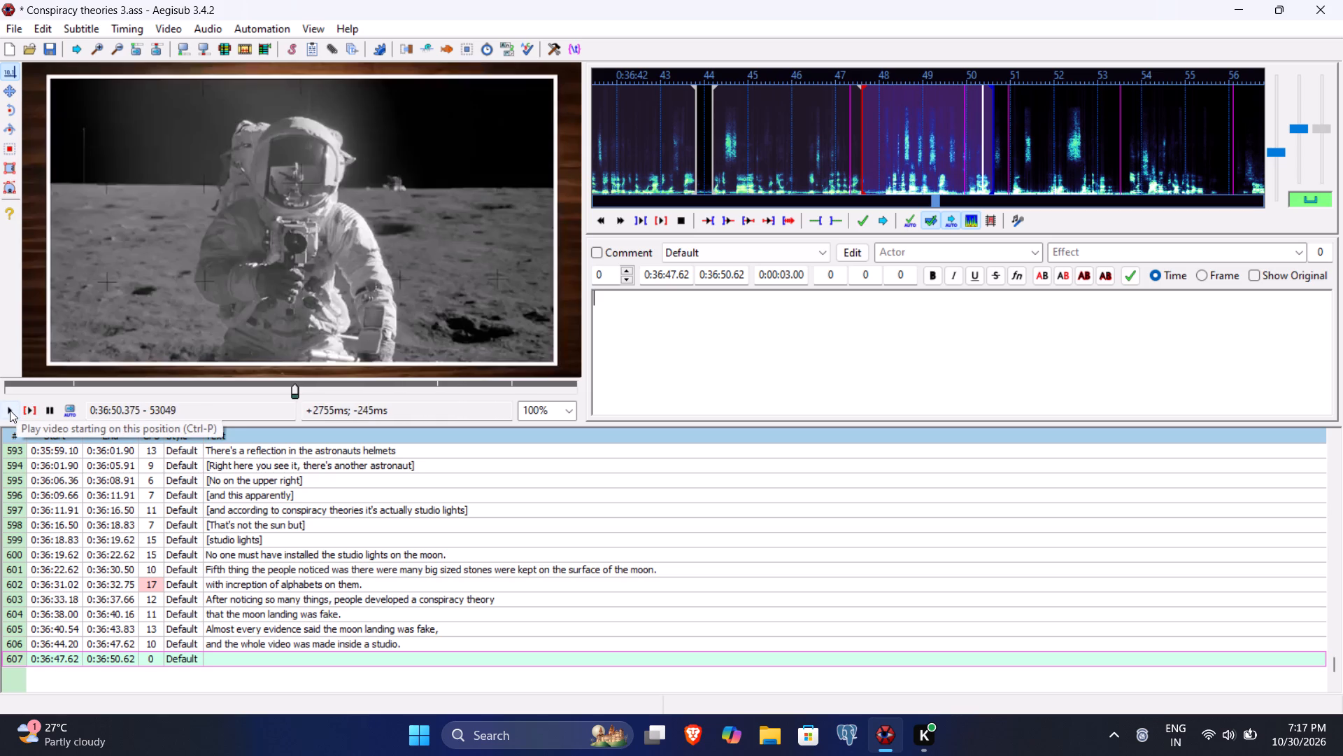
{"action": "left_click", "coordinate": [10, 410]}
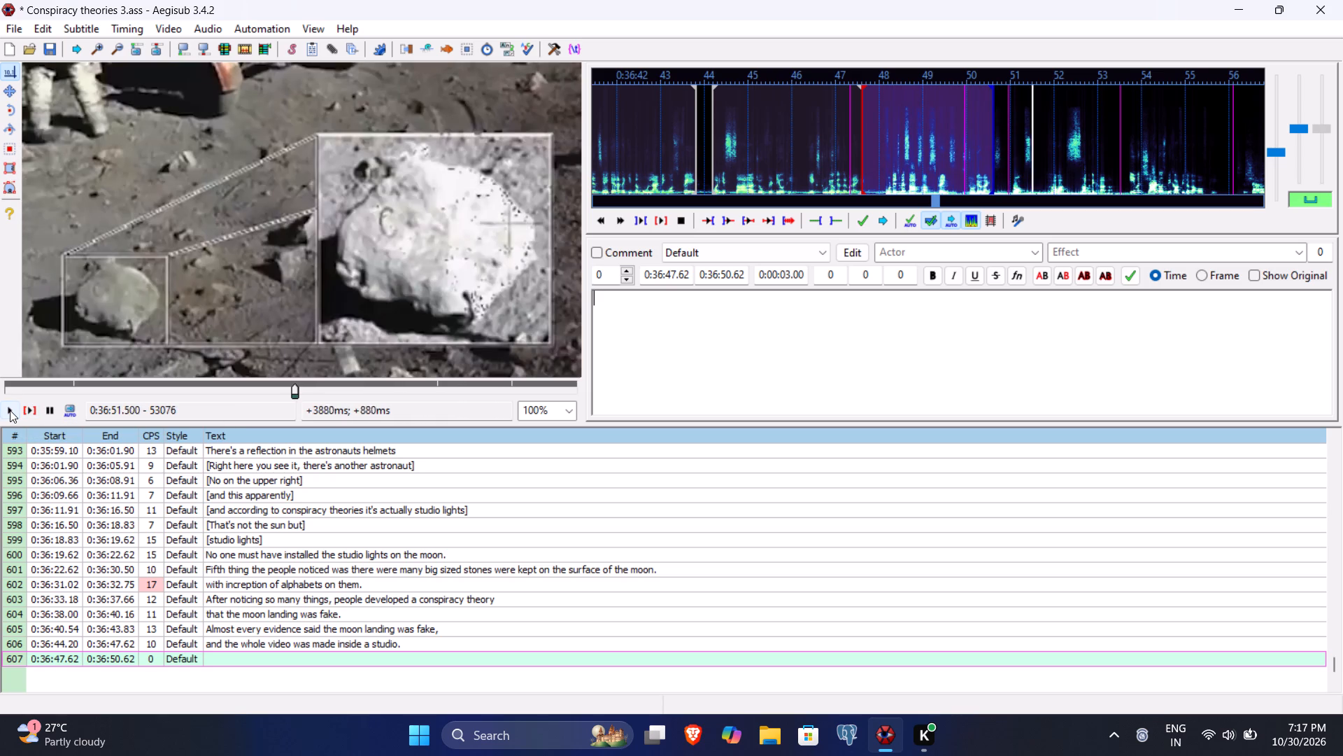
{"action": "left_click", "coordinate": [10, 410]}
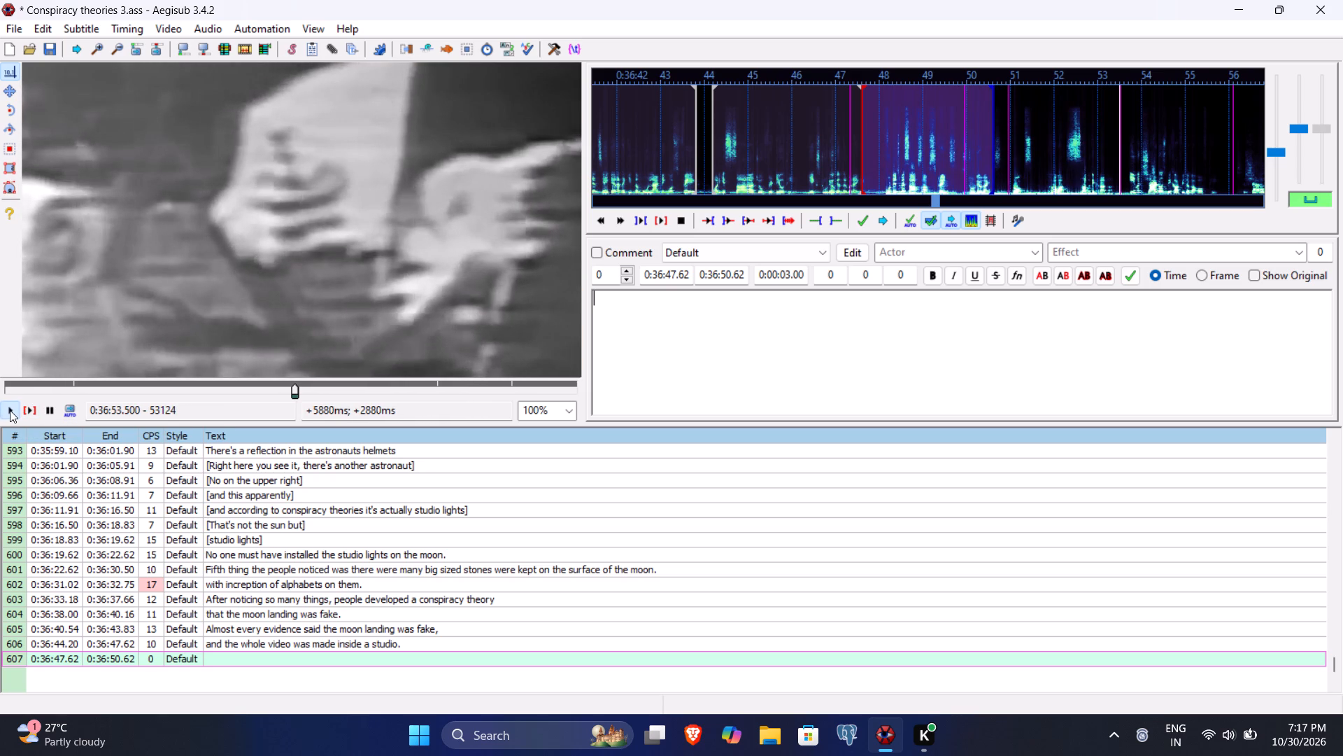
{"action": "left_click", "coordinate": [725, 277]}
{"action": "type", "text": "350"}
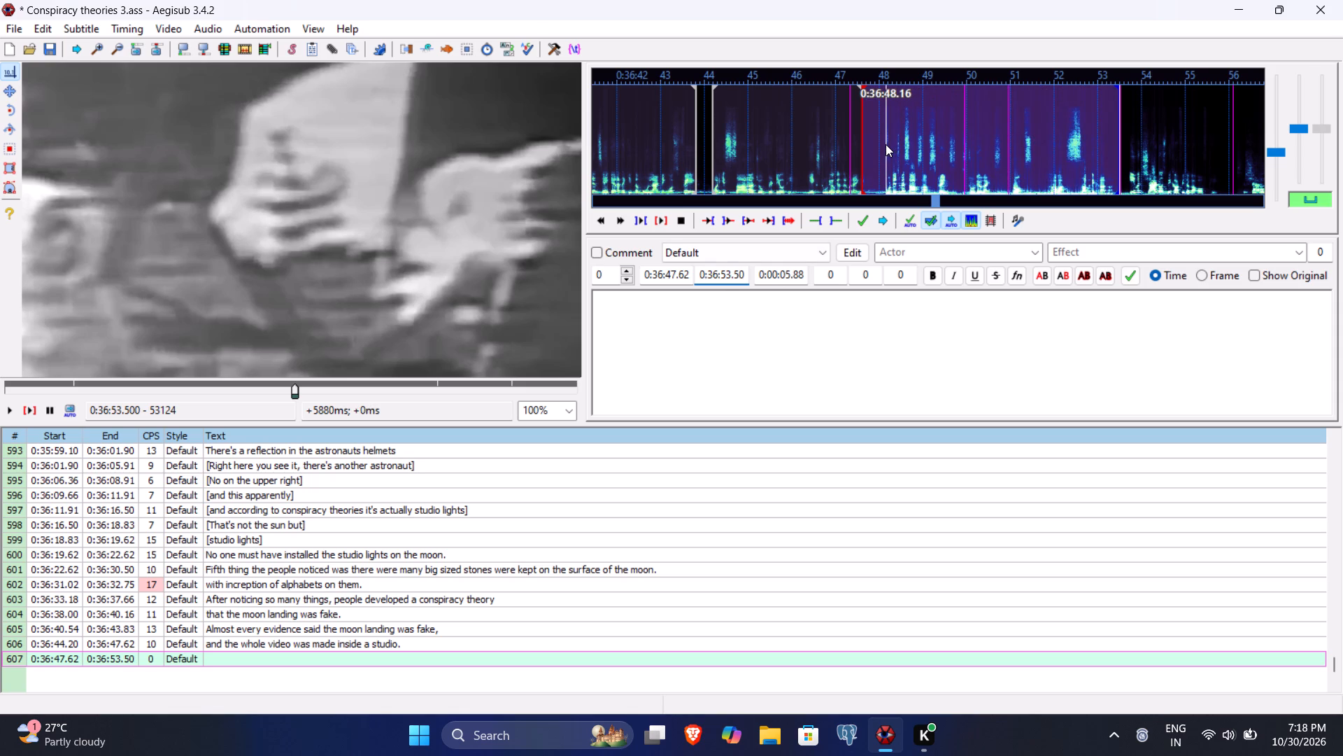
{"action": "left_click", "coordinate": [671, 276]}
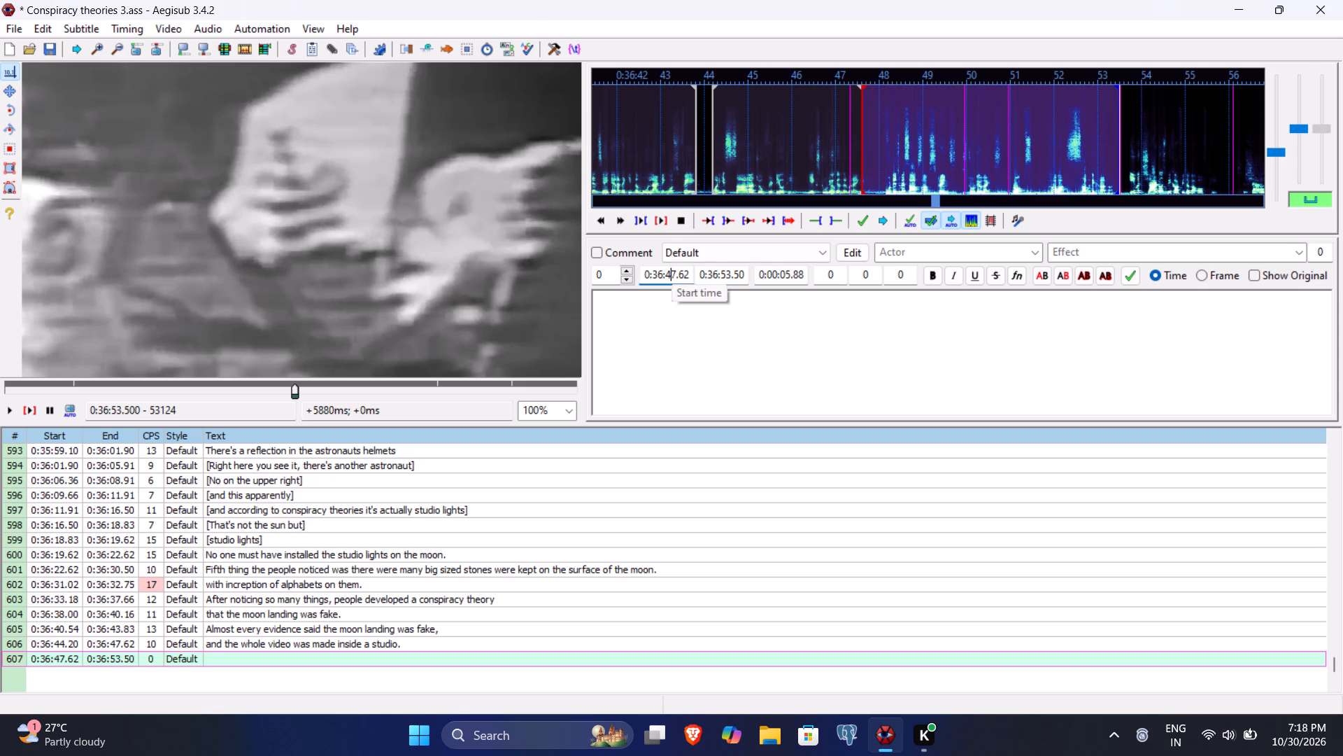
{"action": "type", "text": "816"}
Enter "In the video strings, studio lights, props, air everything was visible." as line 607's text and commit it.
{"action": "left_click", "coordinate": [637, 355]}
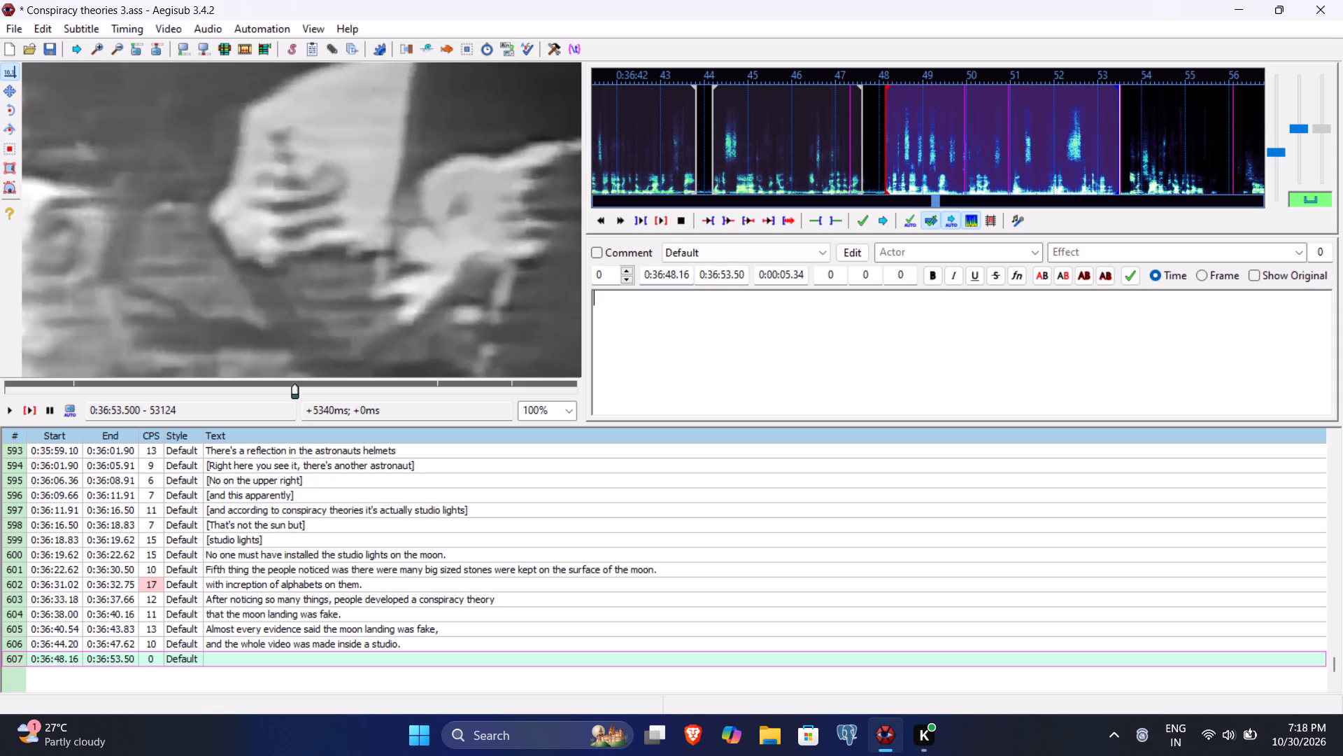
{"action": "type", "text": "In the vido"}
{"action": "key", "text": "BackSpace"}
{"action": "type", "text": "eo"}
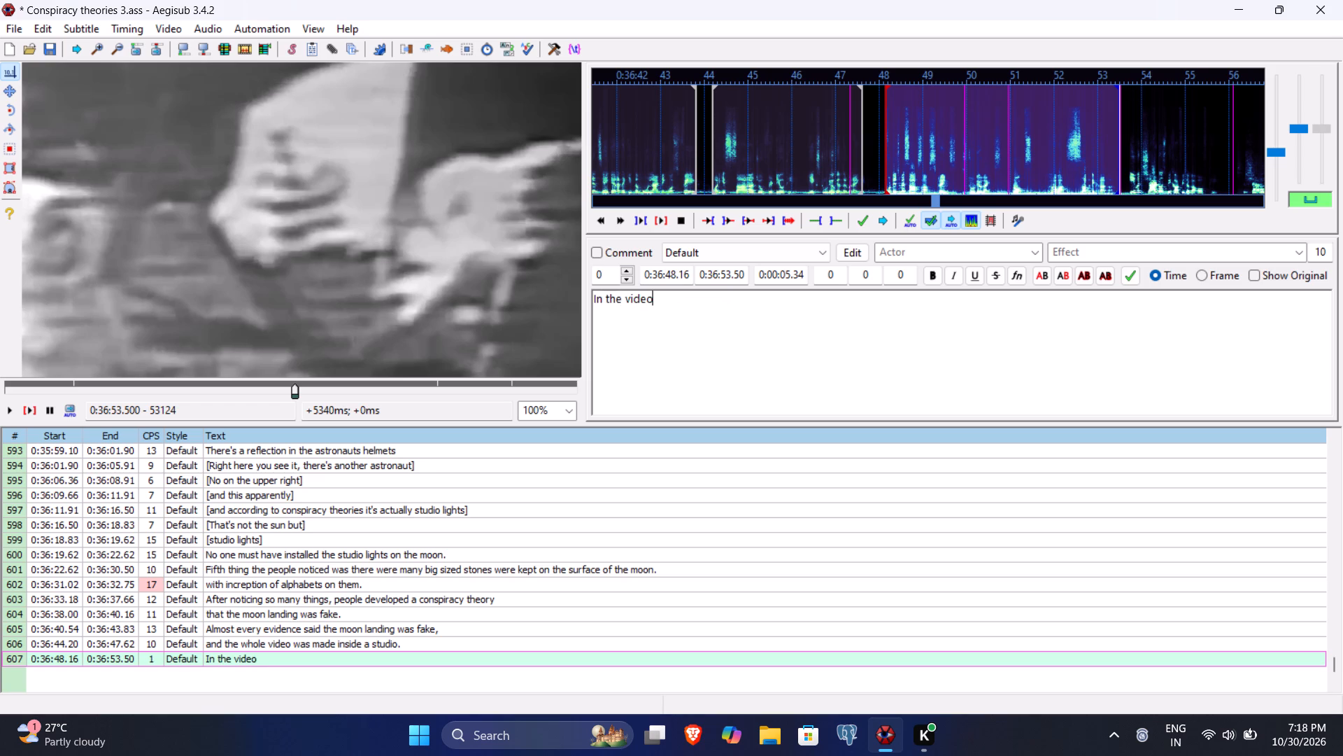
{"action": "key", "text": "space"}
{"action": "type", "text": "strings,"}
{"action": "key", "text": "space"}
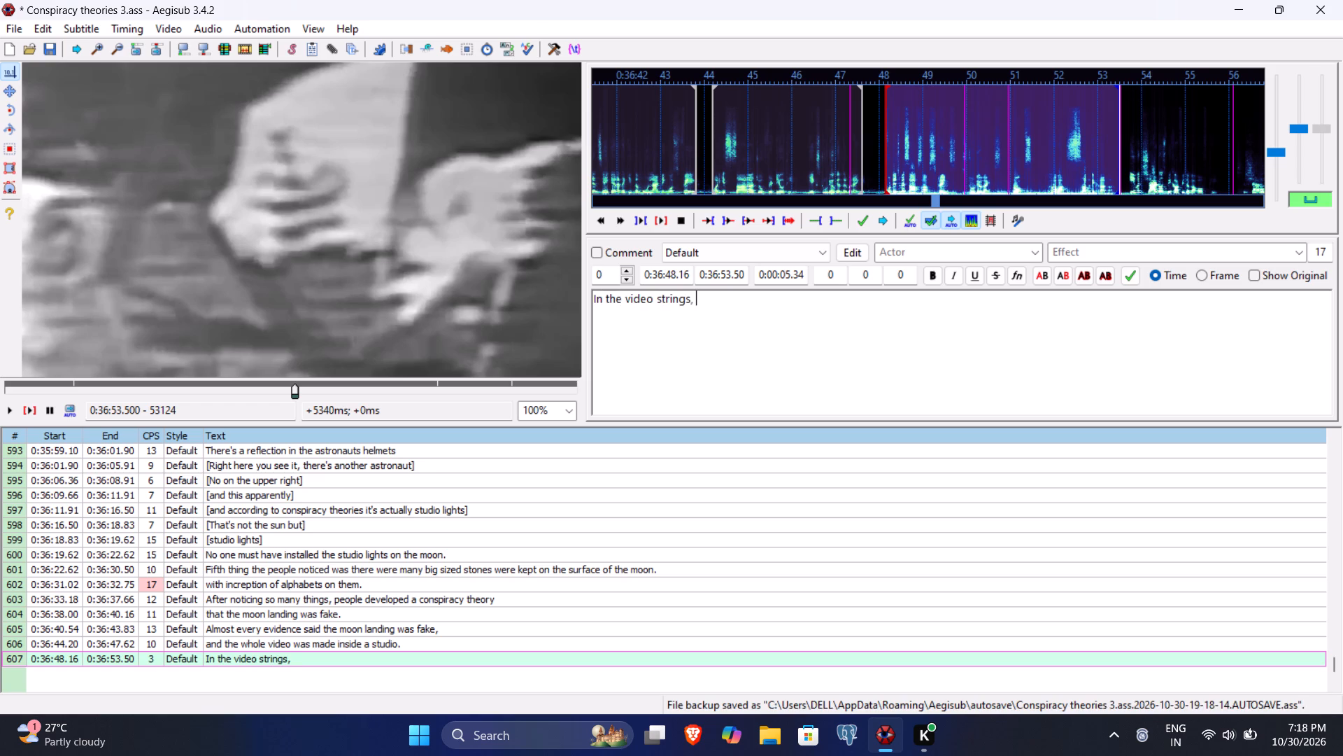
{"action": "type", "text": "studio lights, air everyt"}
{"action": "type", "text": "hing was visible"}
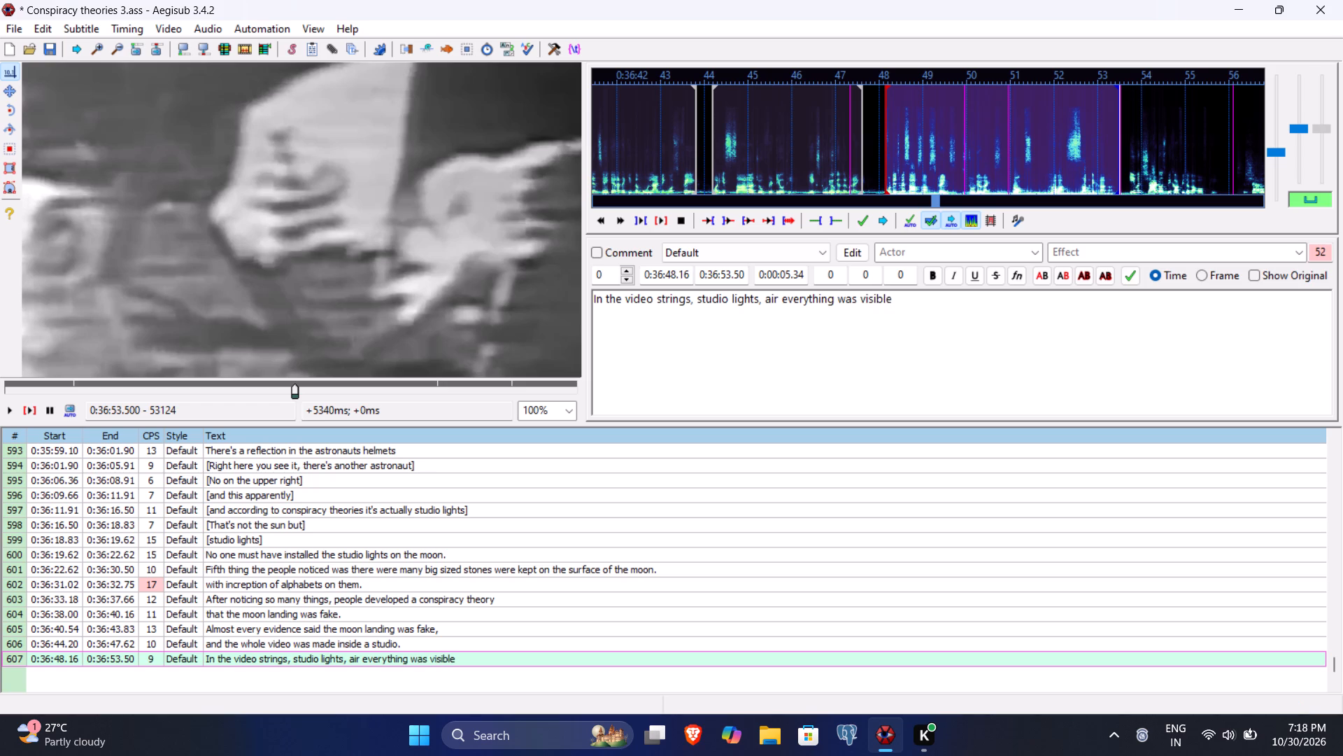
{"action": "key", "text": "period"}
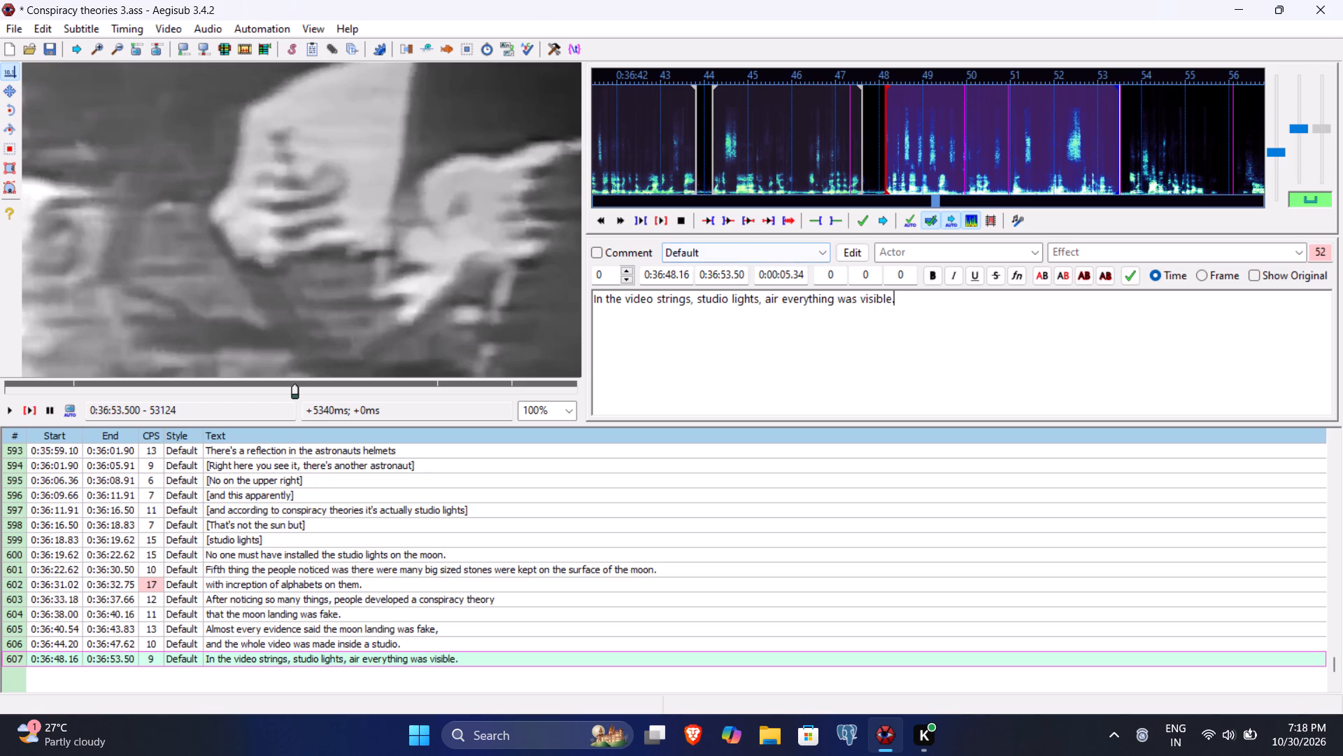
{"action": "left_click", "coordinate": [763, 299]}
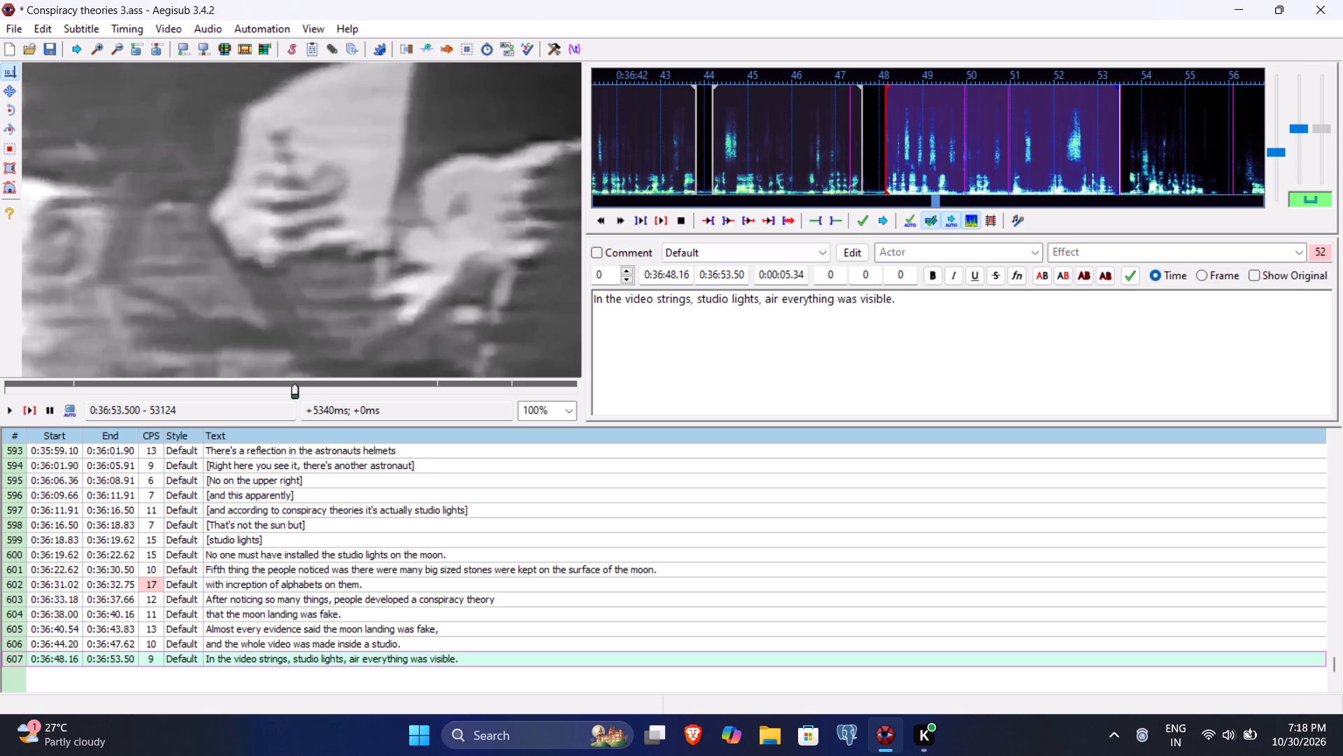
{"action": "type", "text": "props,"}
{"action": "key", "text": "space"}
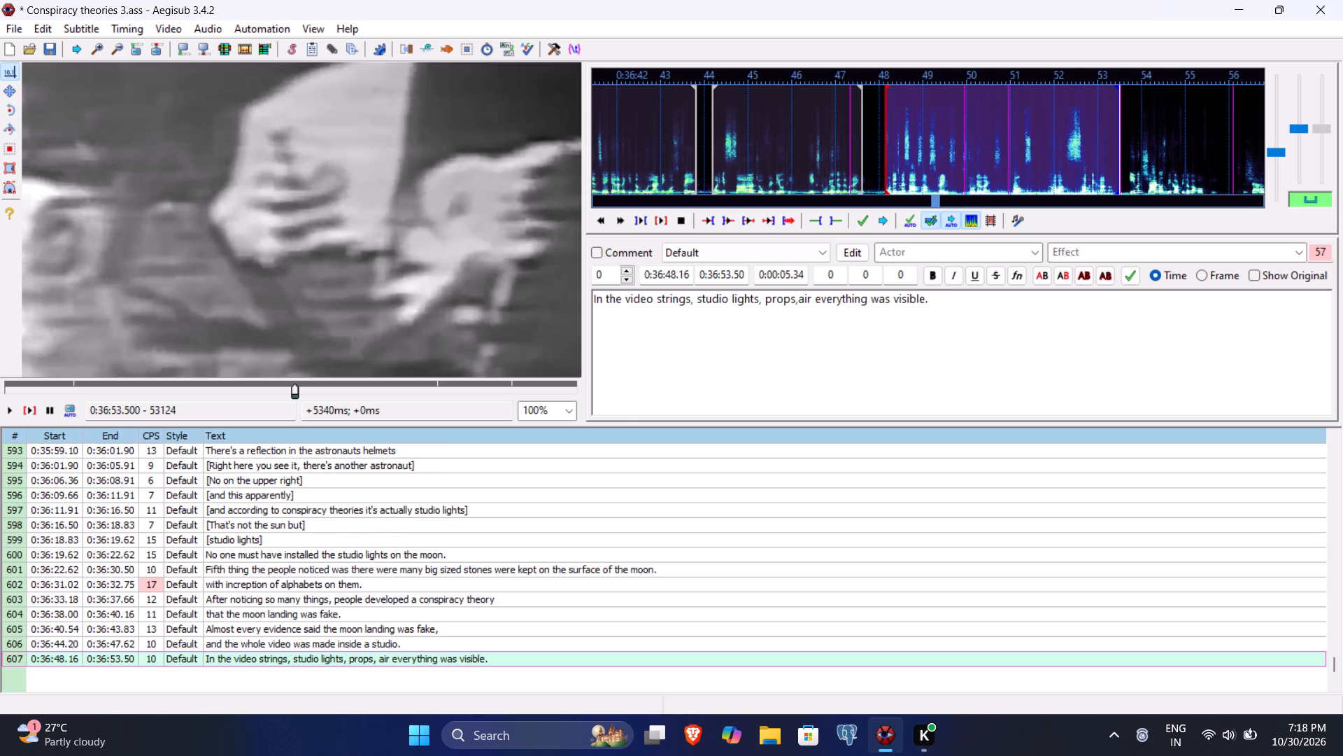
{"action": "key", "text": "Return"}
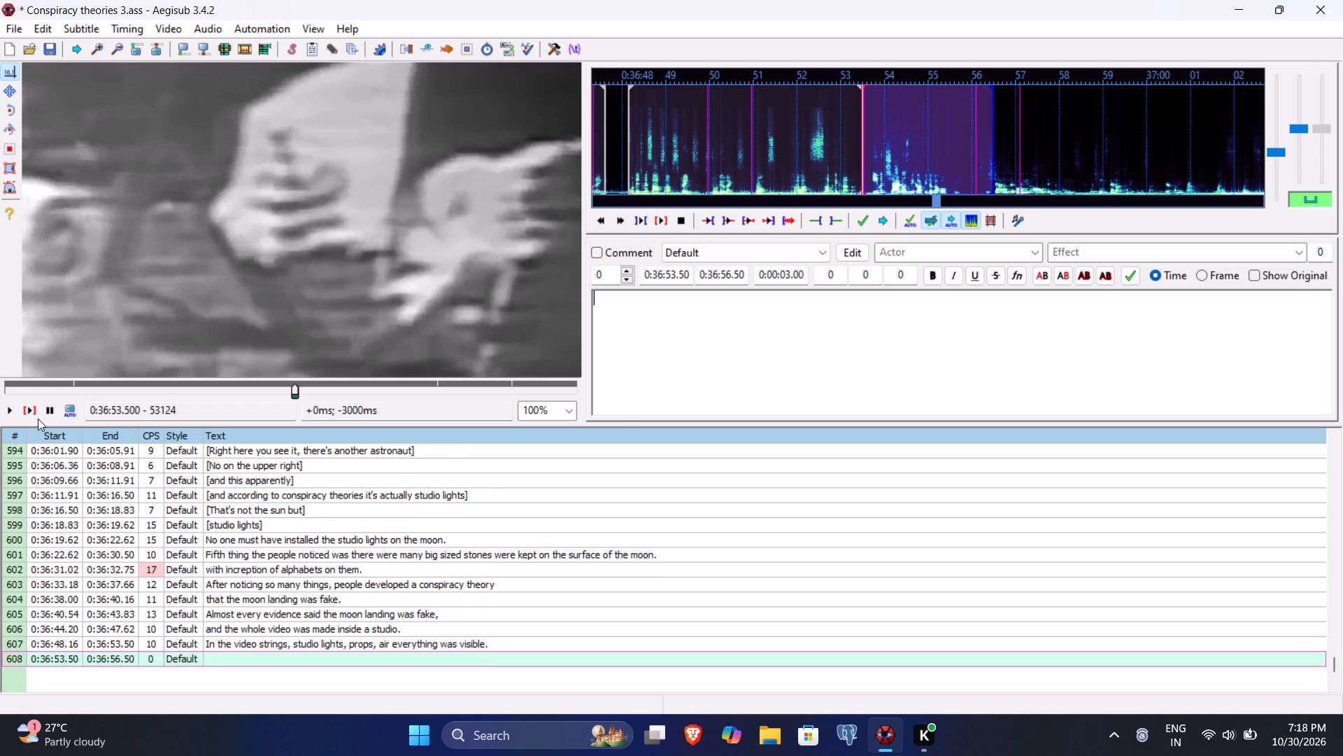
Play line 608 to the end of its phrase and set its end time to 0:36:55.38.
{"action": "left_click", "coordinate": [30, 408]}
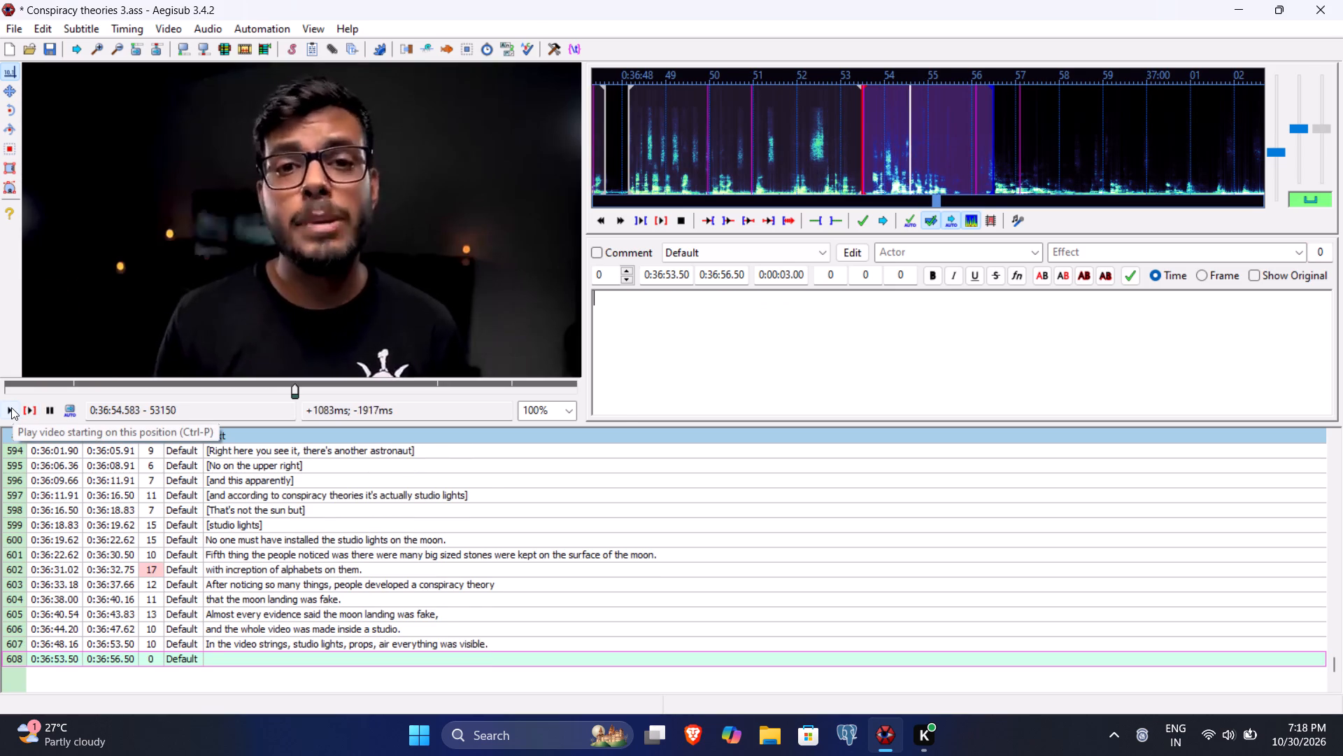
{"action": "left_click", "coordinate": [11, 407]}
{"action": "left_click", "coordinate": [11, 407]}
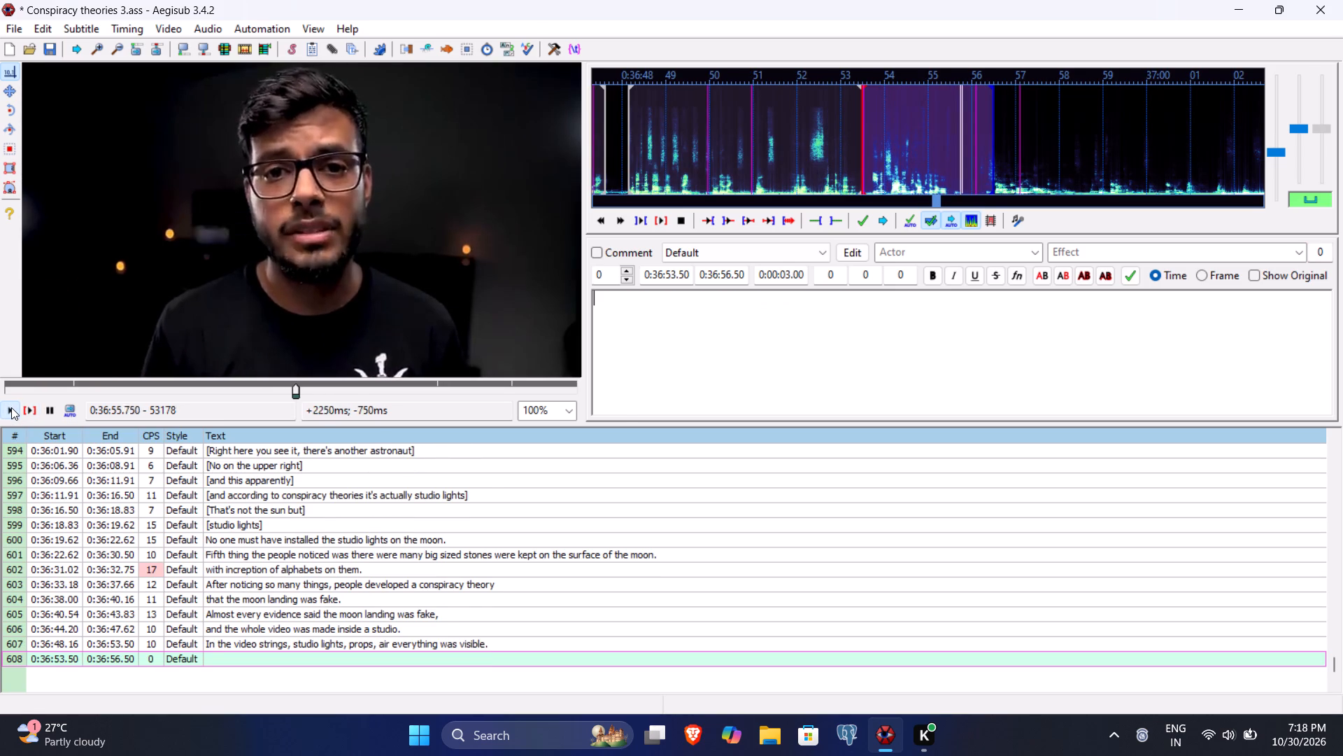
{"action": "left_click", "coordinate": [11, 407]}
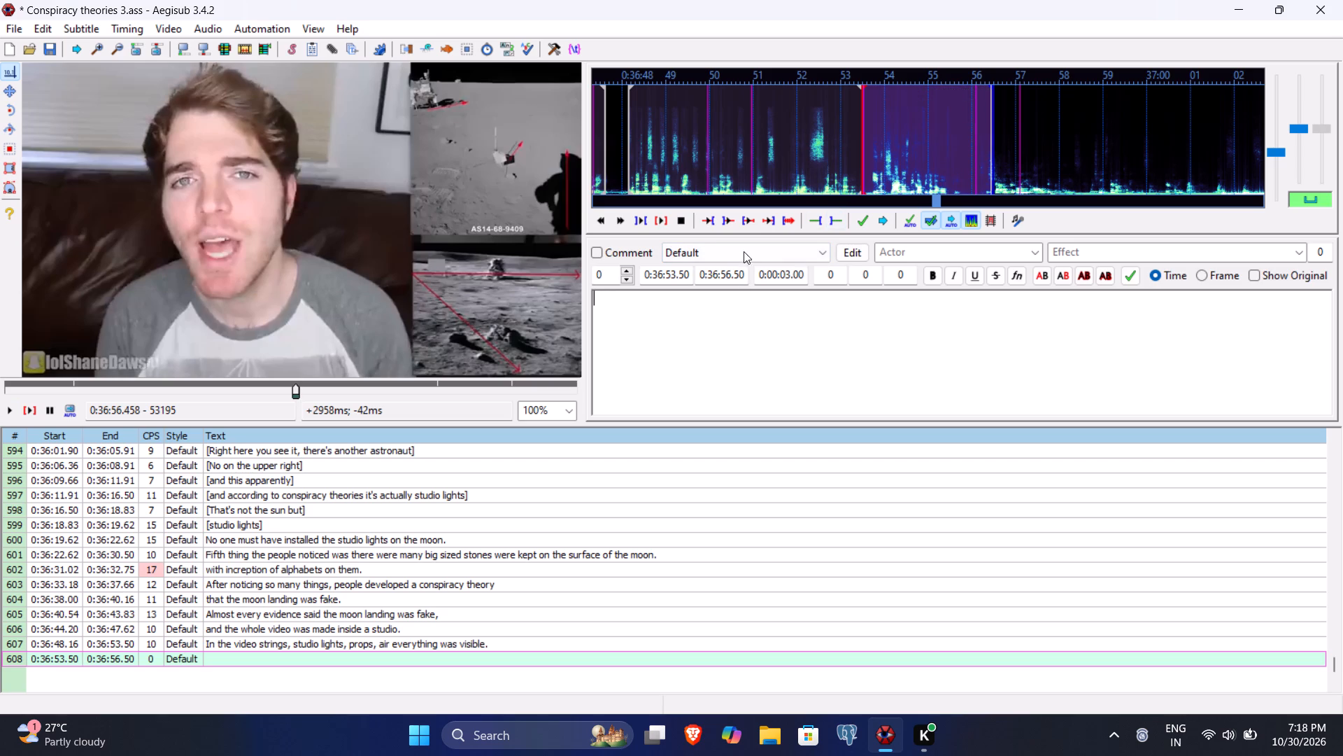
{"action": "left_click", "coordinate": [727, 278]}
{"action": "type", "text": "53"}
{"action": "key", "text": "8"}
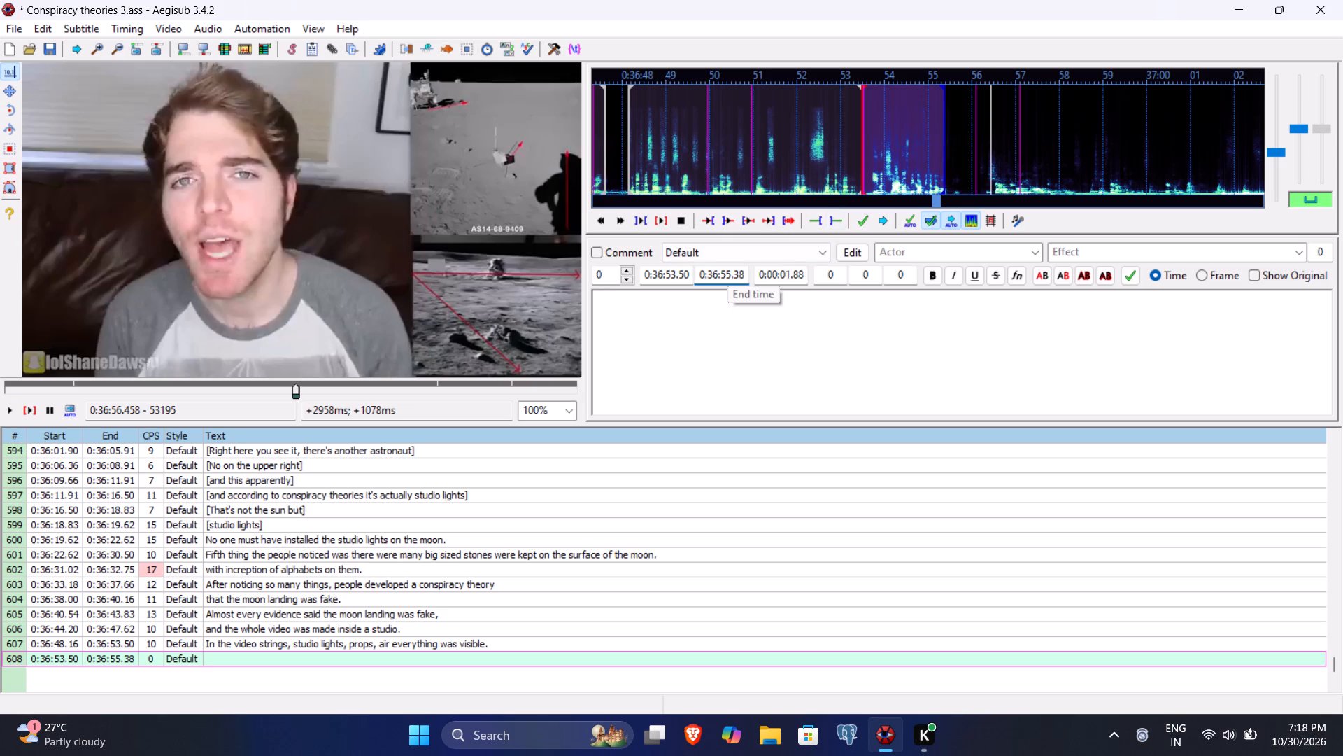
Enter "Even the shadow was off on quite some places." as line 608's text, save the file and commit the line.
{"action": "left_click", "coordinate": [781, 361]}
{"action": "key", "text": "e"}
{"action": "key", "text": "BackSpace"}
{"action": "key", "text": "BackSpace"}
{"action": "type", "text": "Ee"}
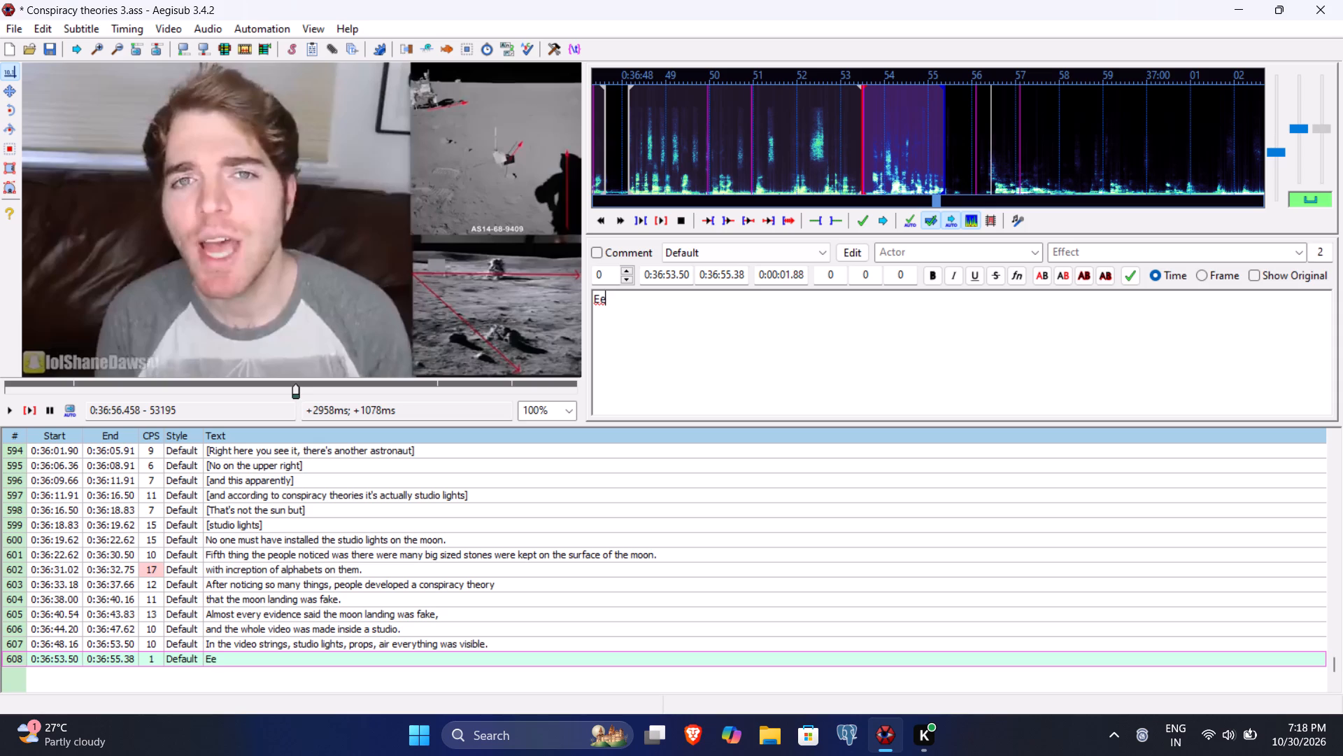
{"action": "key", "text": "BackSpace"}
{"action": "type", "text": "ven the shado"}
{"action": "key", "text": "space"}
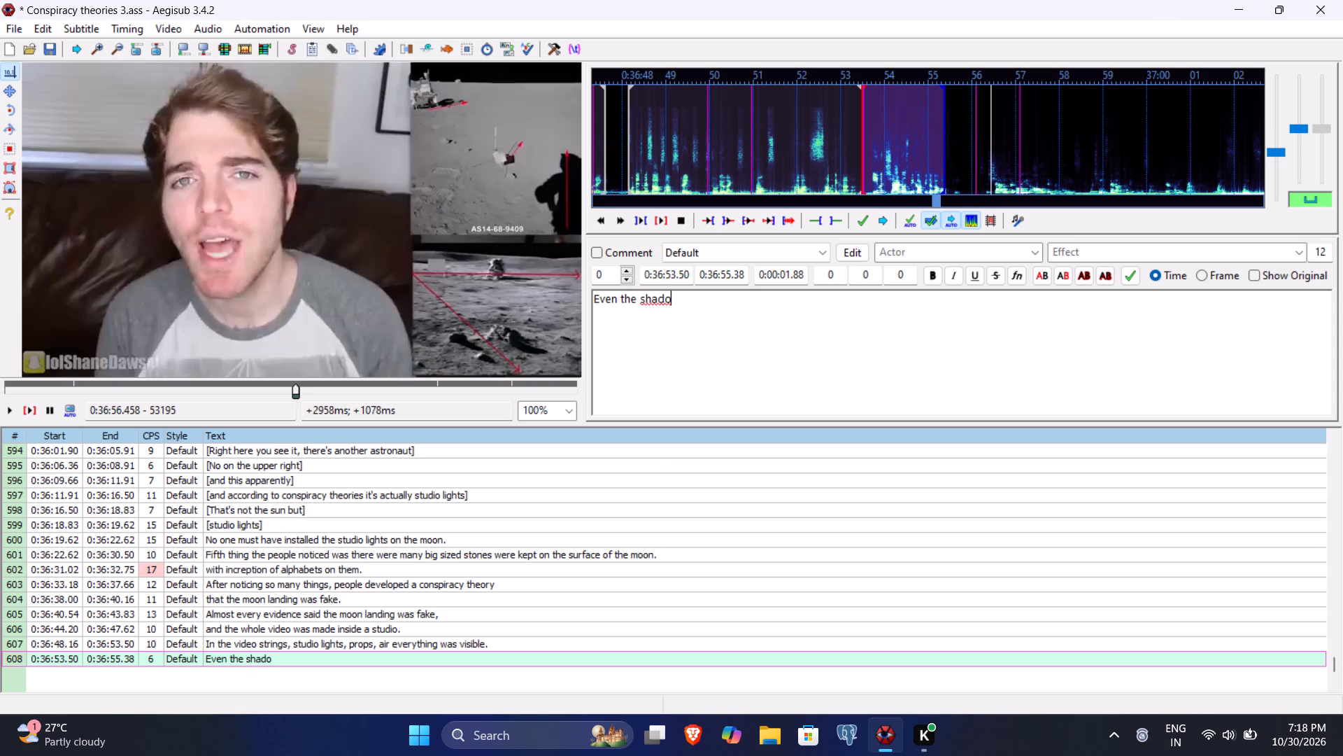
{"action": "key", "text": "BackSpace"}
{"action": "type", "text": "w was off"}
{"action": "key", "text": "space"}
{"action": "type", "text": "on quite some plave"}
{"action": "key", "text": "BackSpace"}
{"action": "key", "text": "BackSpace"}
{"action": "type", "text": "ces"}
{"action": "key", "text": "period"}
{"action": "key", "text": "ctrl+s"}
{"action": "key", "text": "Return"}
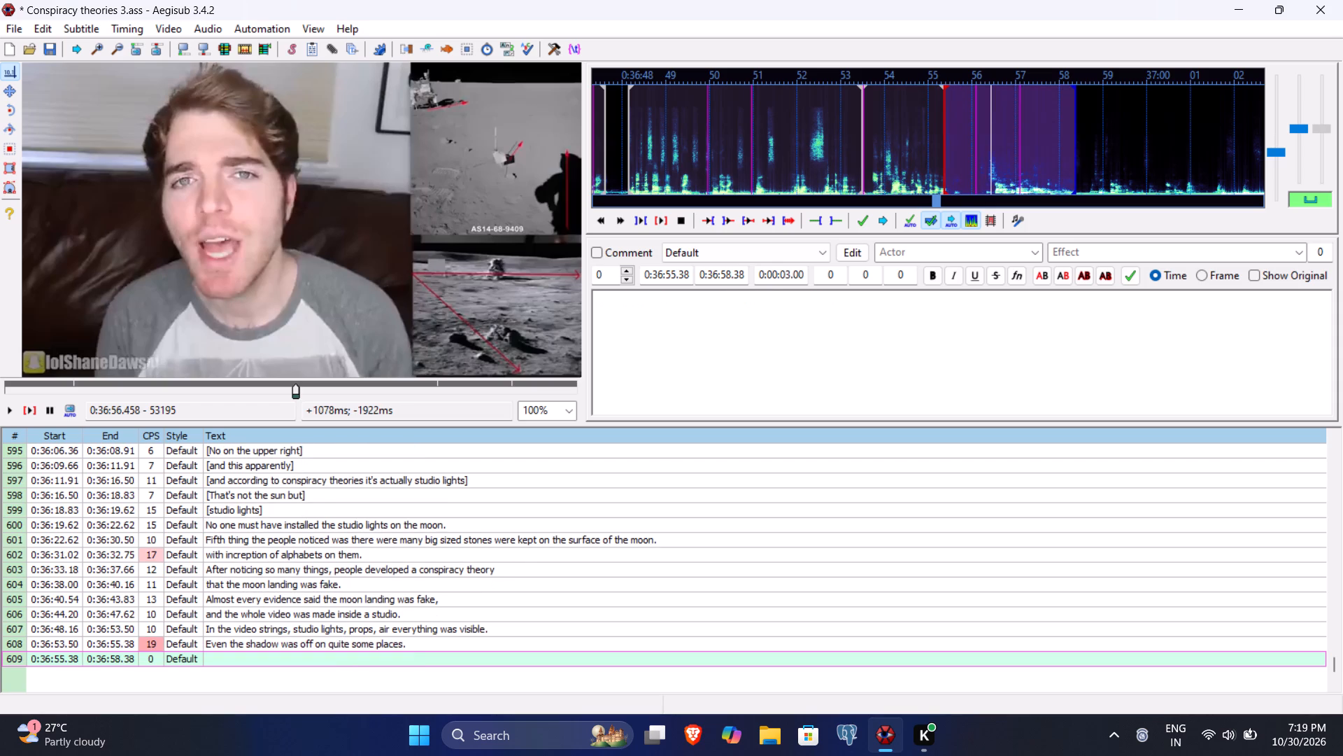
Play line 609 and set its start time to 0:36:56.44.
{"action": "left_click", "coordinate": [27, 411]}
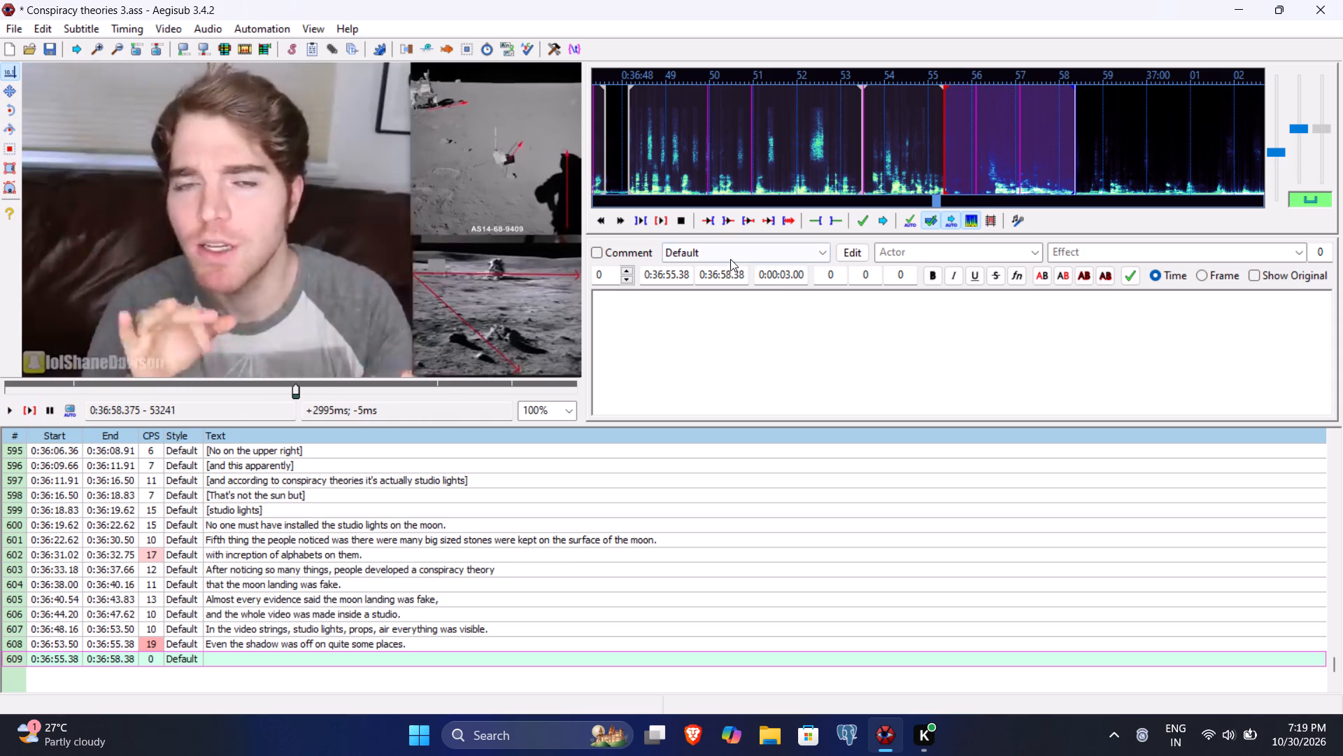
{"action": "left_click", "coordinate": [670, 274]}
{"action": "type", "text": "644"}
Enter "[The shadows are all going in all the different ways." as line 609's text and commit it.
{"action": "left_click", "coordinate": [645, 359]}
{"action": "type", "text": "[Te"}
{"action": "key", "text": "BackSpace"}
{"action": "type", "text": "he shadows are all going in diff"}
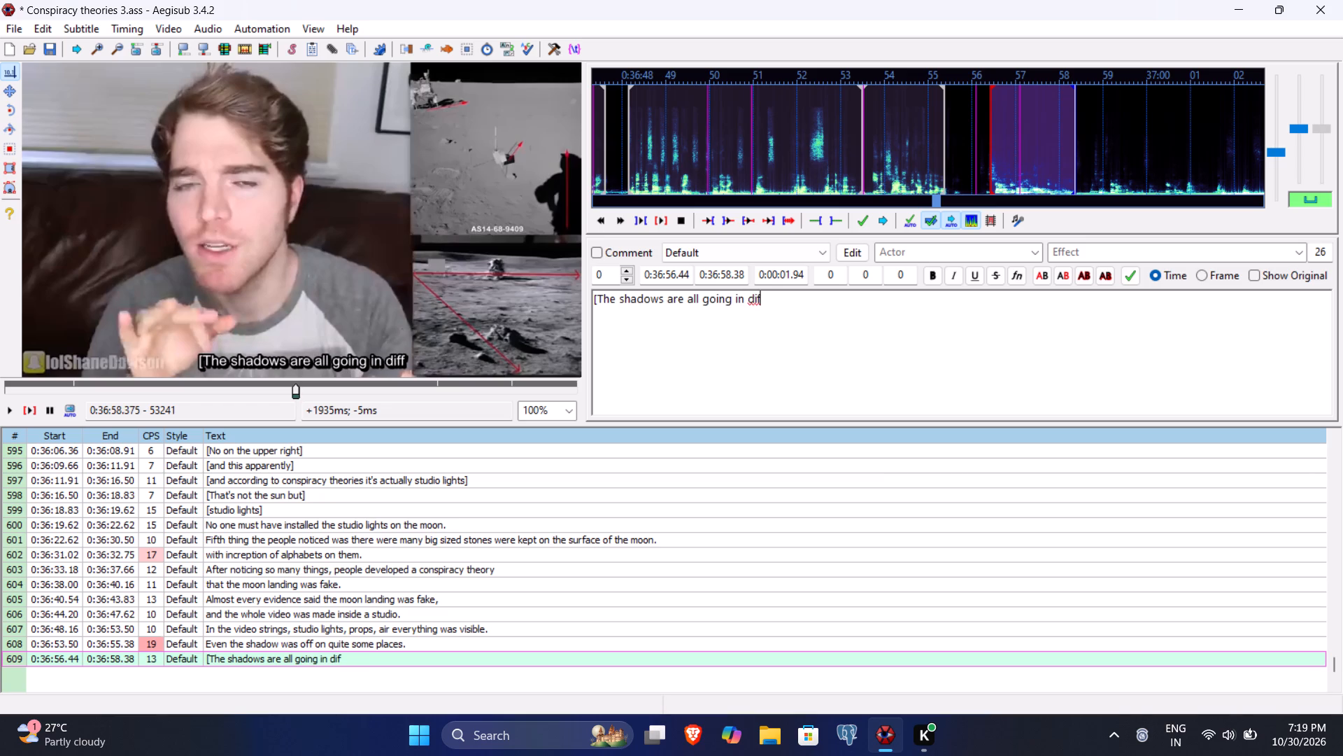
{"action": "type", "text": "ere"}
{"action": "type", "text": "nt ways"}
{"action": "key", "text": "period"}
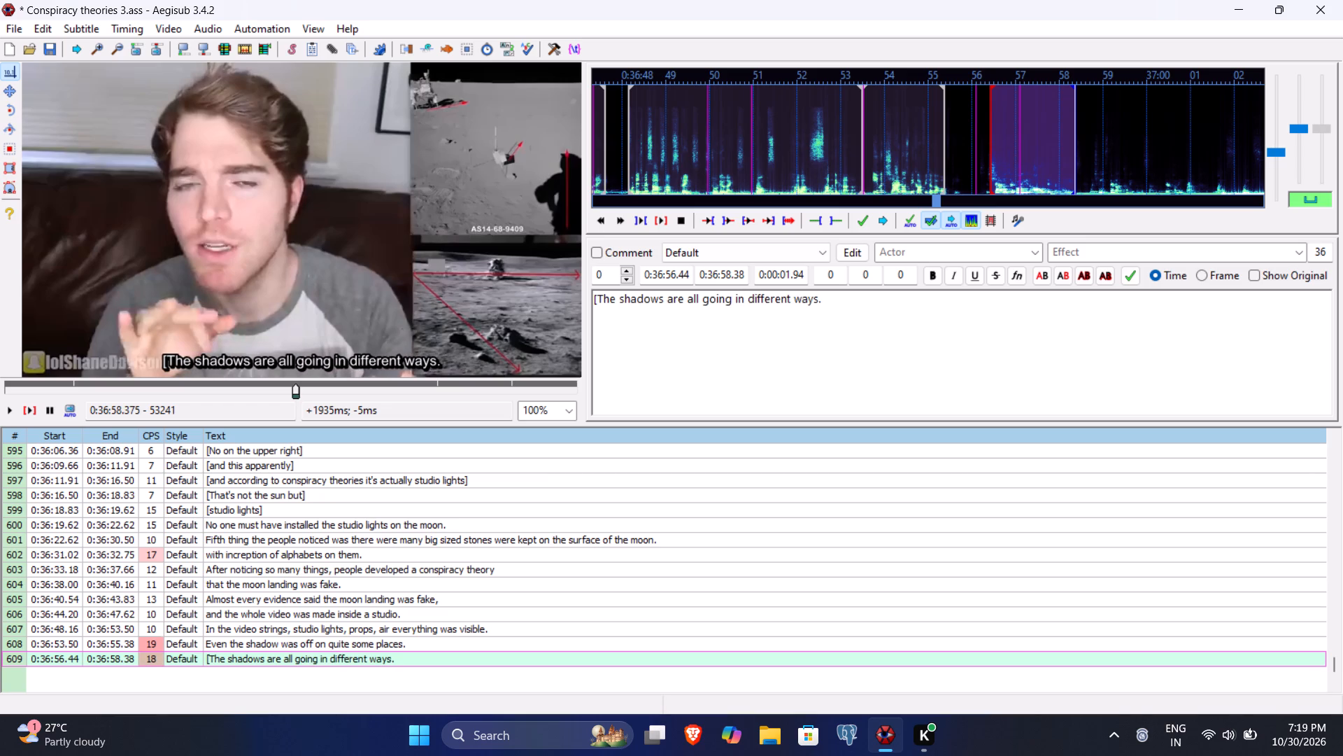
{"action": "left_click", "coordinate": [747, 299]}
{"action": "type", "text": "all the"}
{"action": "key", "text": "space"}
{"action": "key", "text": "Return"}
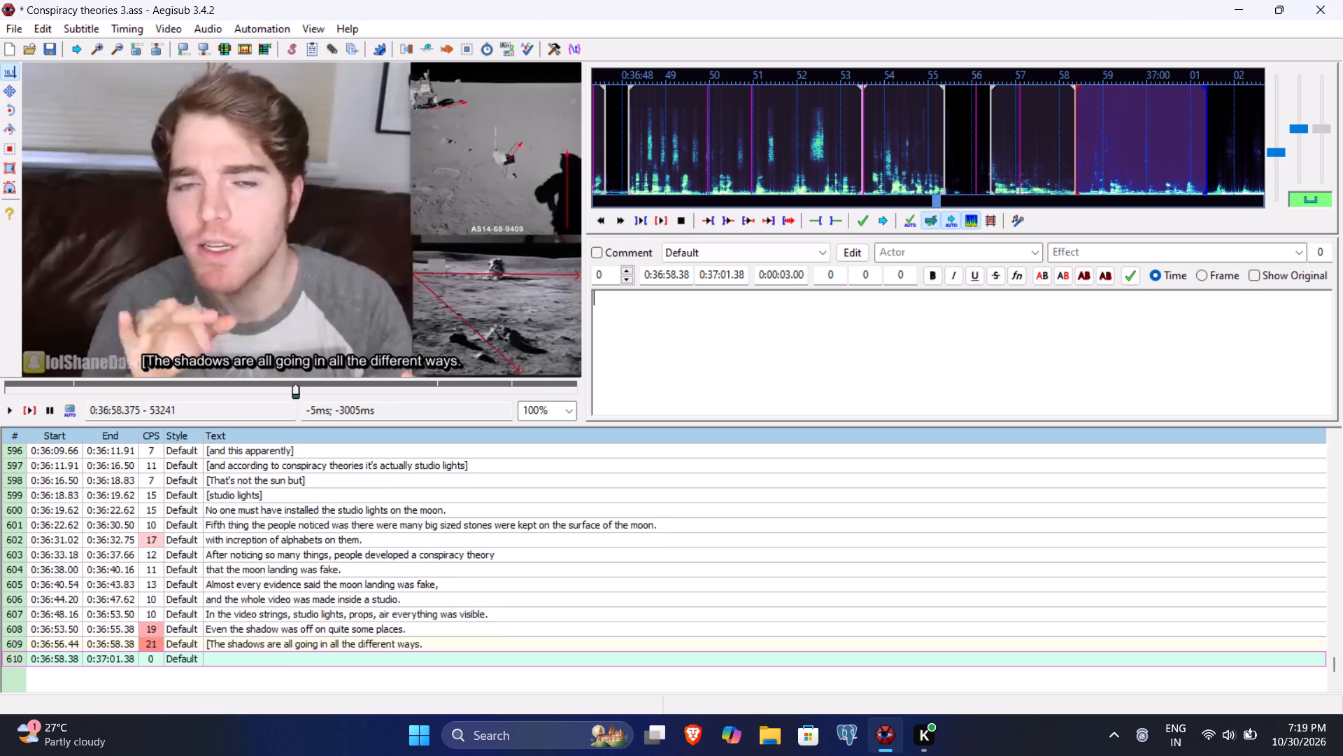
Play line 610 to the end of its phrase and set its end time to 0:37:03.04.
{"action": "left_click", "coordinate": [24, 411]}
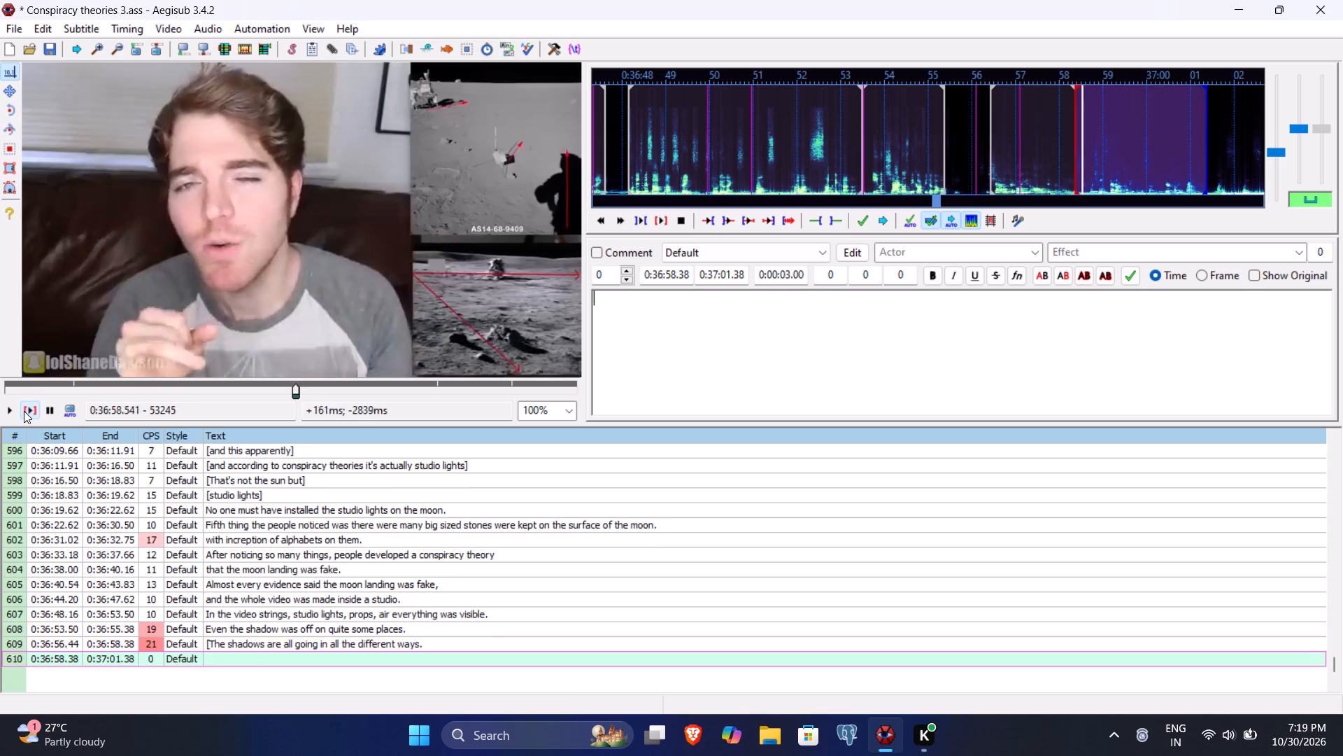
{"action": "left_click", "coordinate": [10, 411]}
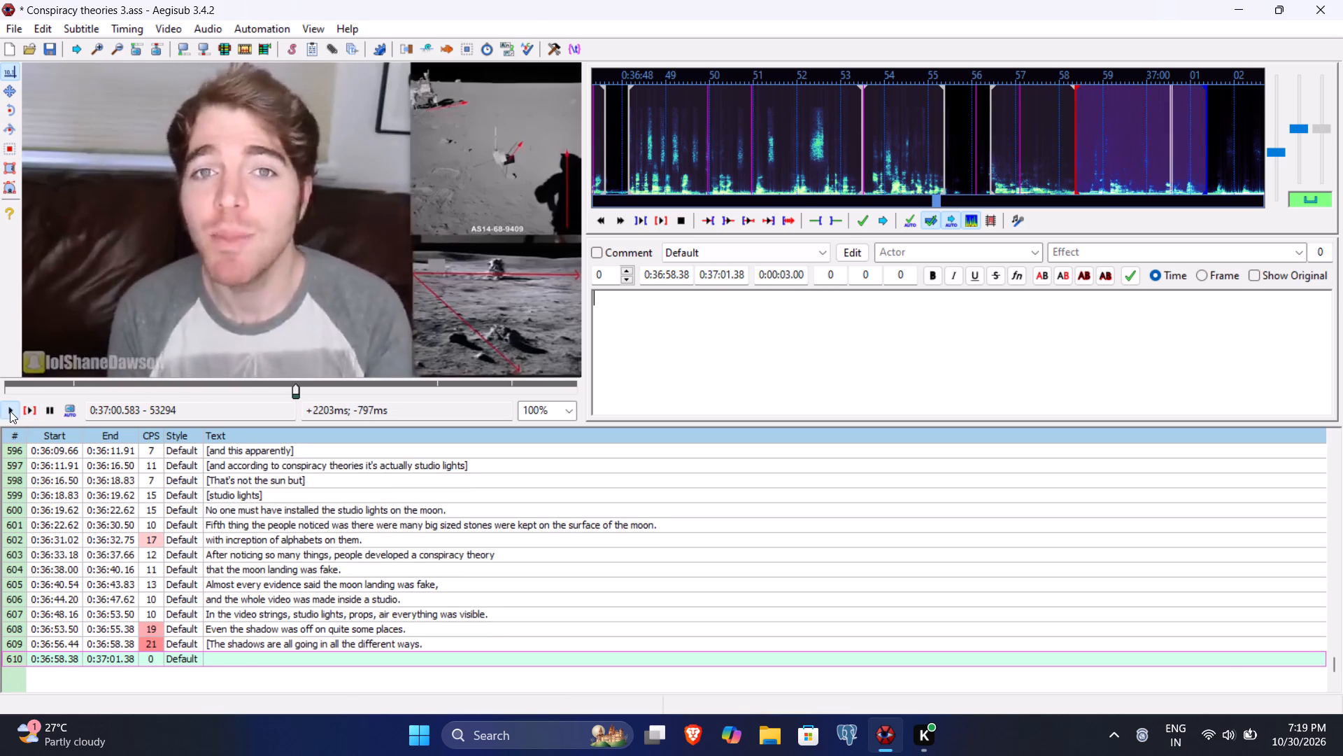
{"action": "left_click", "coordinate": [10, 411]}
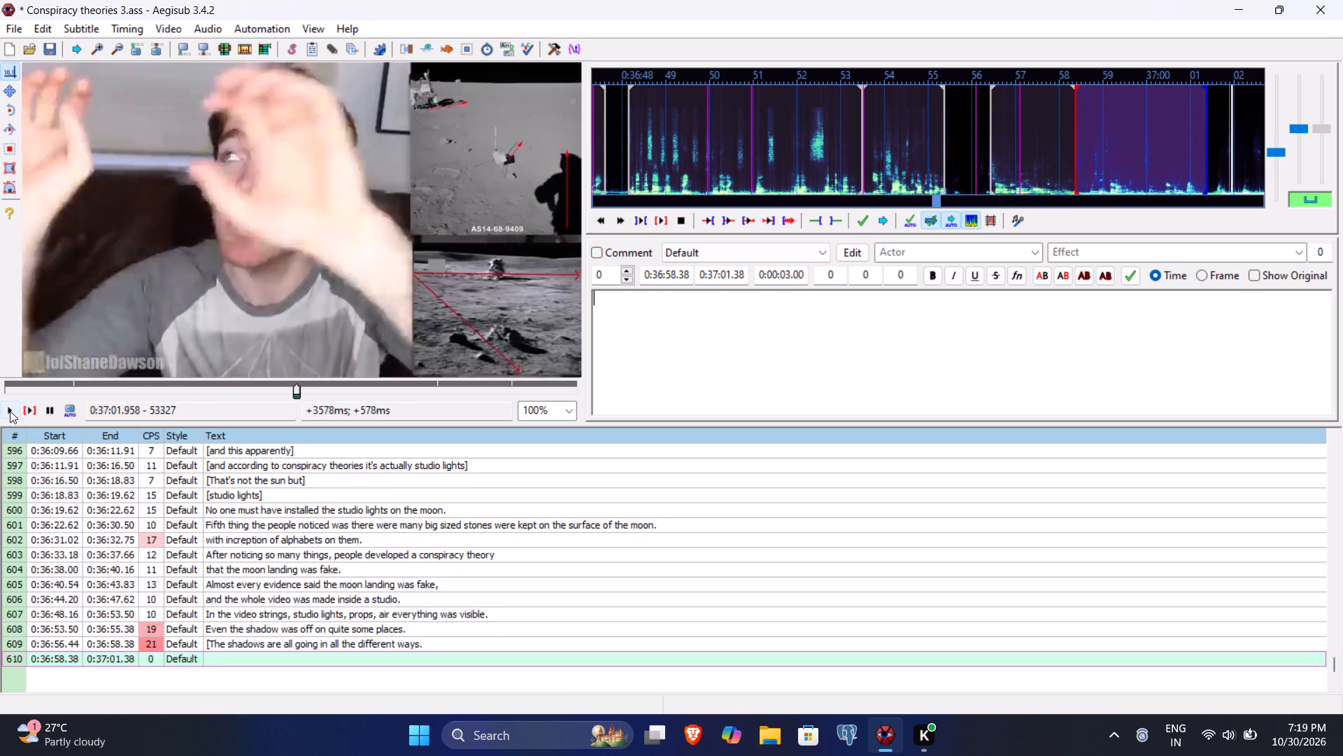
{"action": "left_click", "coordinate": [10, 411]}
{"action": "left_click", "coordinate": [10, 411]}
{"action": "left_click", "coordinate": [10, 411]}
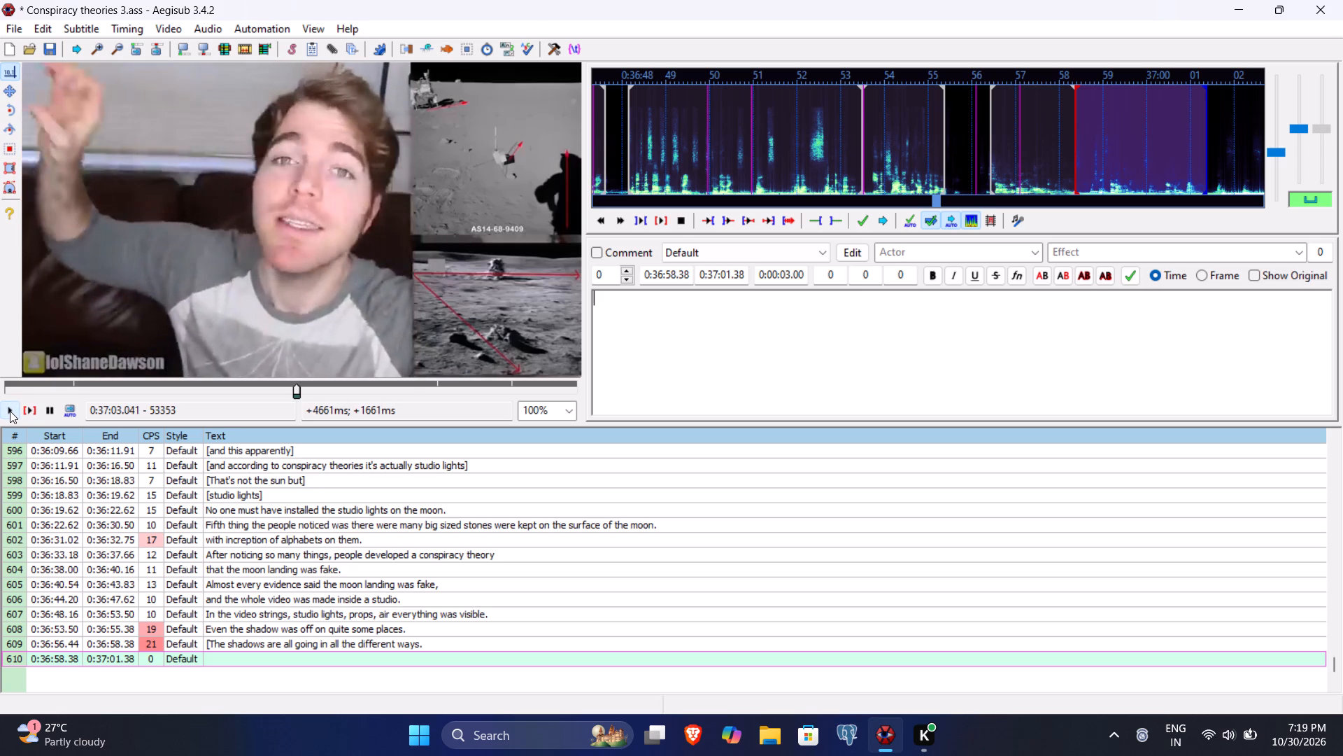
{"action": "left_click", "coordinate": [727, 273]}
{"action": "type", "text": "34"}
{"action": "key", "text": "BackSpace"}
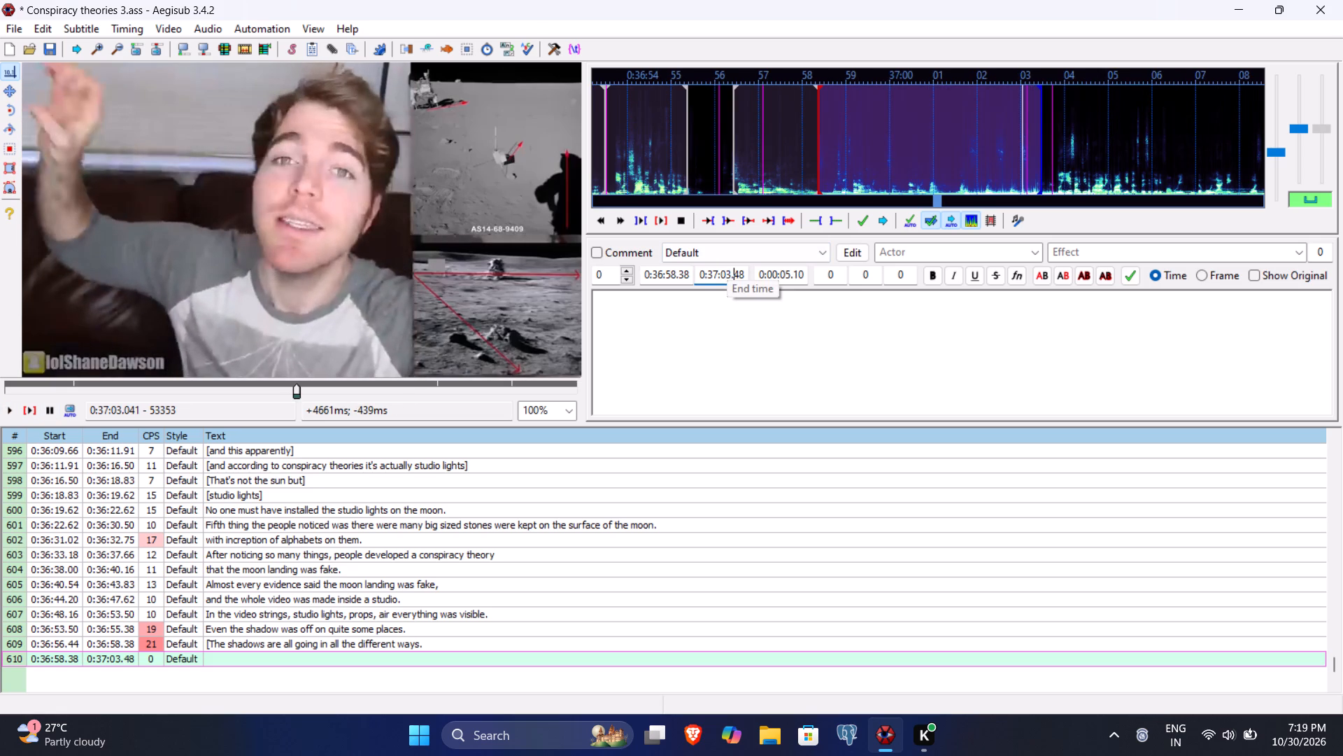
{"action": "type", "text": "04"}
Enter "which means they aren't coming from the sun but coming from lights, lights, lights]" as line 610's text and commit it.
{"action": "left_click", "coordinate": [716, 323]}
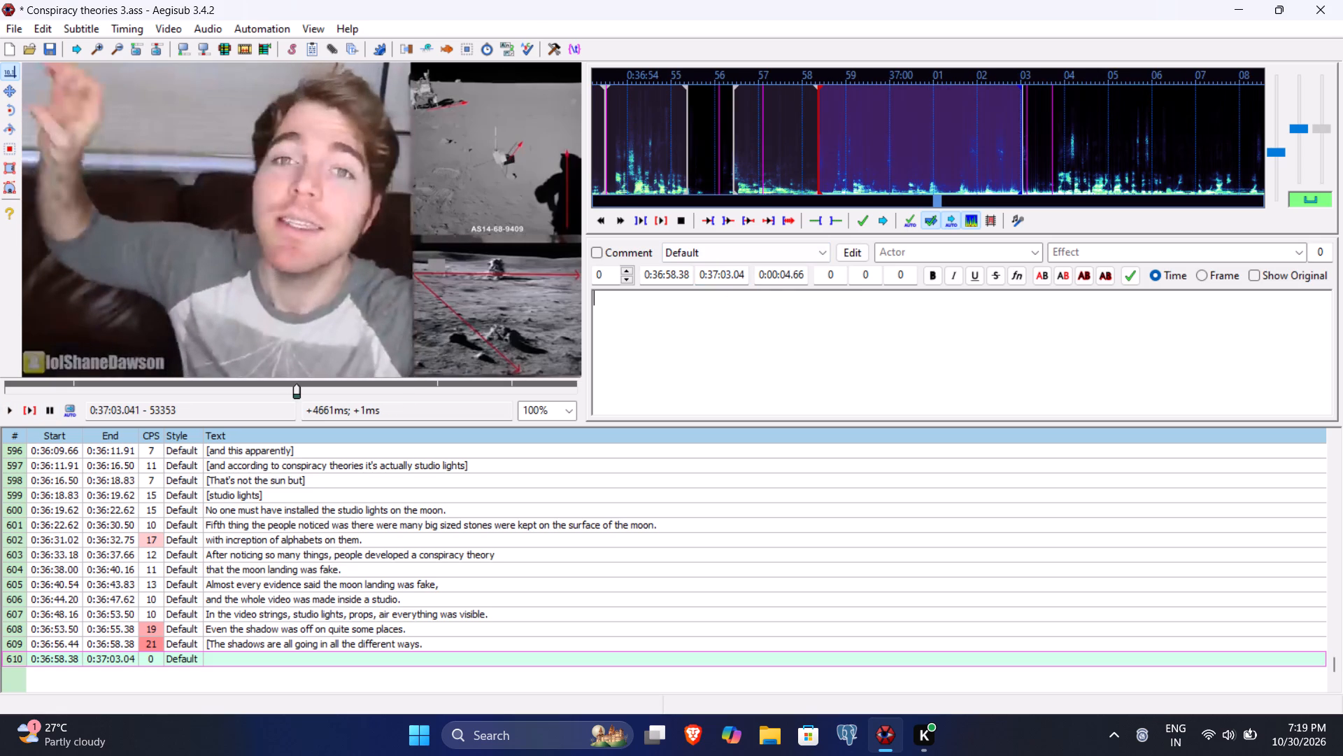
{"action": "type", "text": "which means they"}
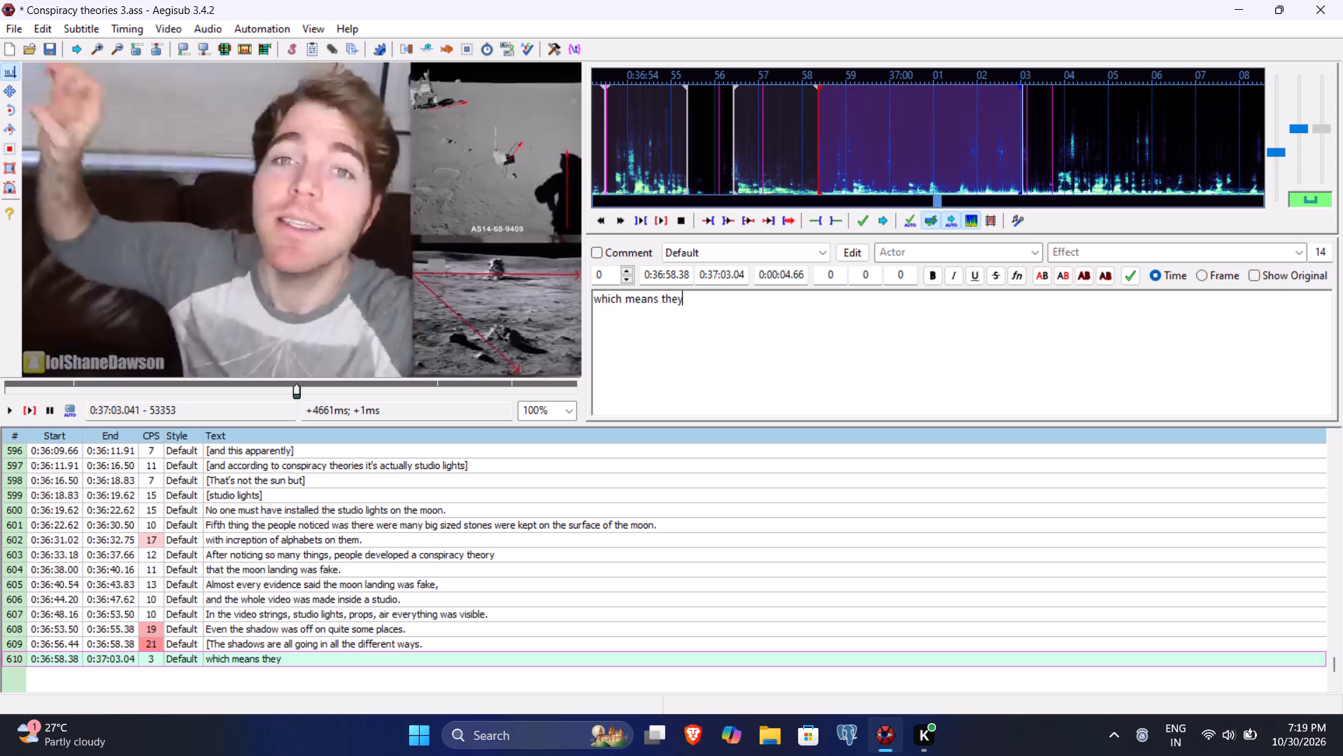
{"action": "key", "text": "space"}
{"action": "type", "text": "aren't so"}
{"action": "key", "text": "BackSpace"}
{"action": "key", "text": "BackSpace"}
{"action": "type", "text": "comin"}
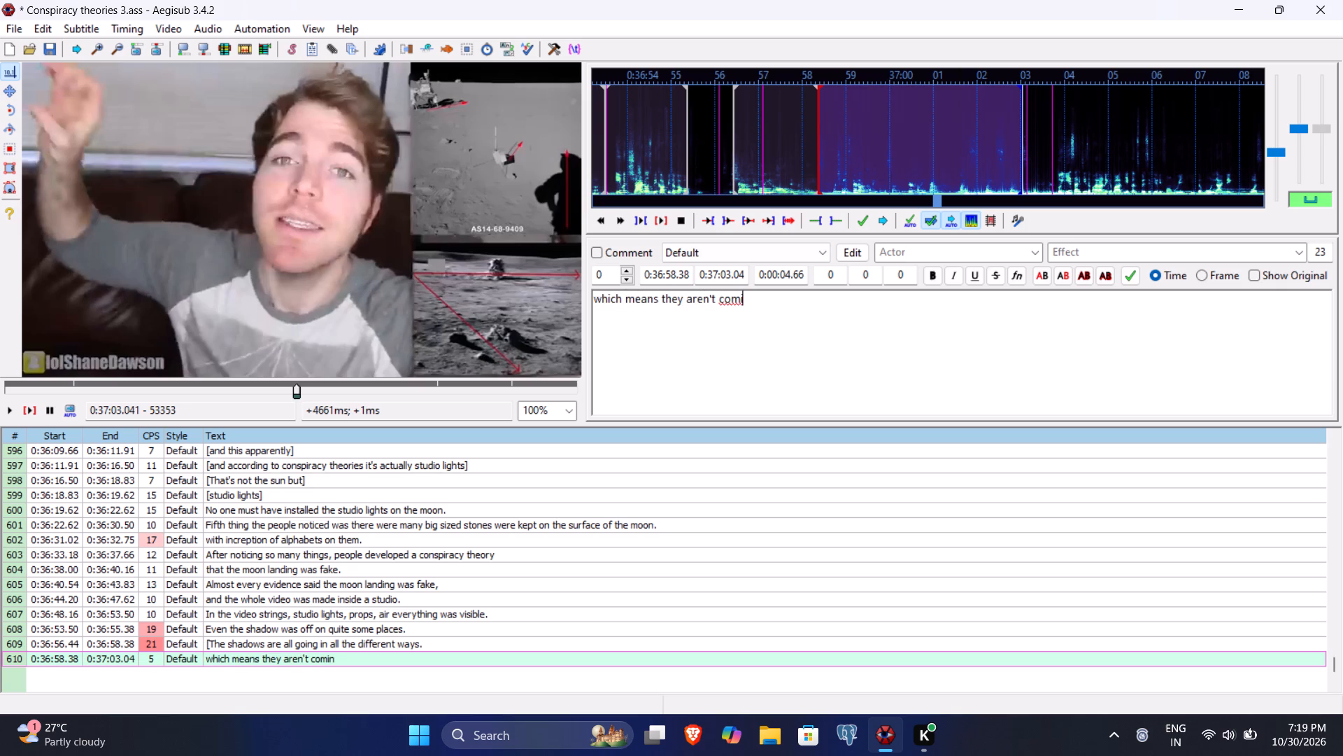
{"action": "key", "text": "space"}
{"action": "key", "text": "BackSpace"}
{"action": "type", "text": "g from the sun but coming from light"}
{"action": "type", "text": "s, lights, lgit"}
{"action": "key", "text": "BackSpace"}
{"action": "key", "text": "BackSpace"}
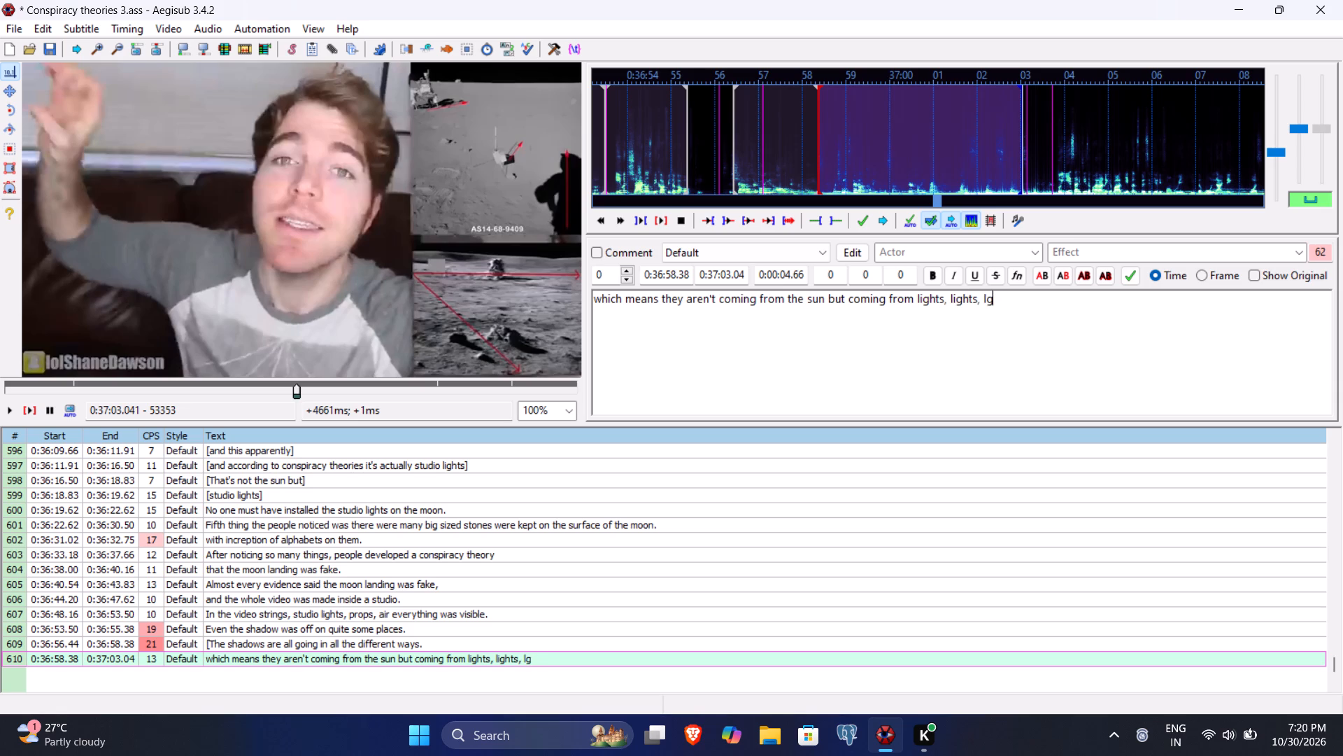
{"action": "key", "text": "BackSpace"}
{"action": "key", "text": "u"}
{"action": "key", "text": "BackSpace"}
{"action": "type", "text": "ights"}
{"action": "key", "text": "bracketright"}
{"action": "key", "text": "Return"}
Play line 611 to the end of its phrase and set its times to 0:37:03.78 start and 0:37:06.87 end.
{"action": "left_click", "coordinate": [34, 408]}
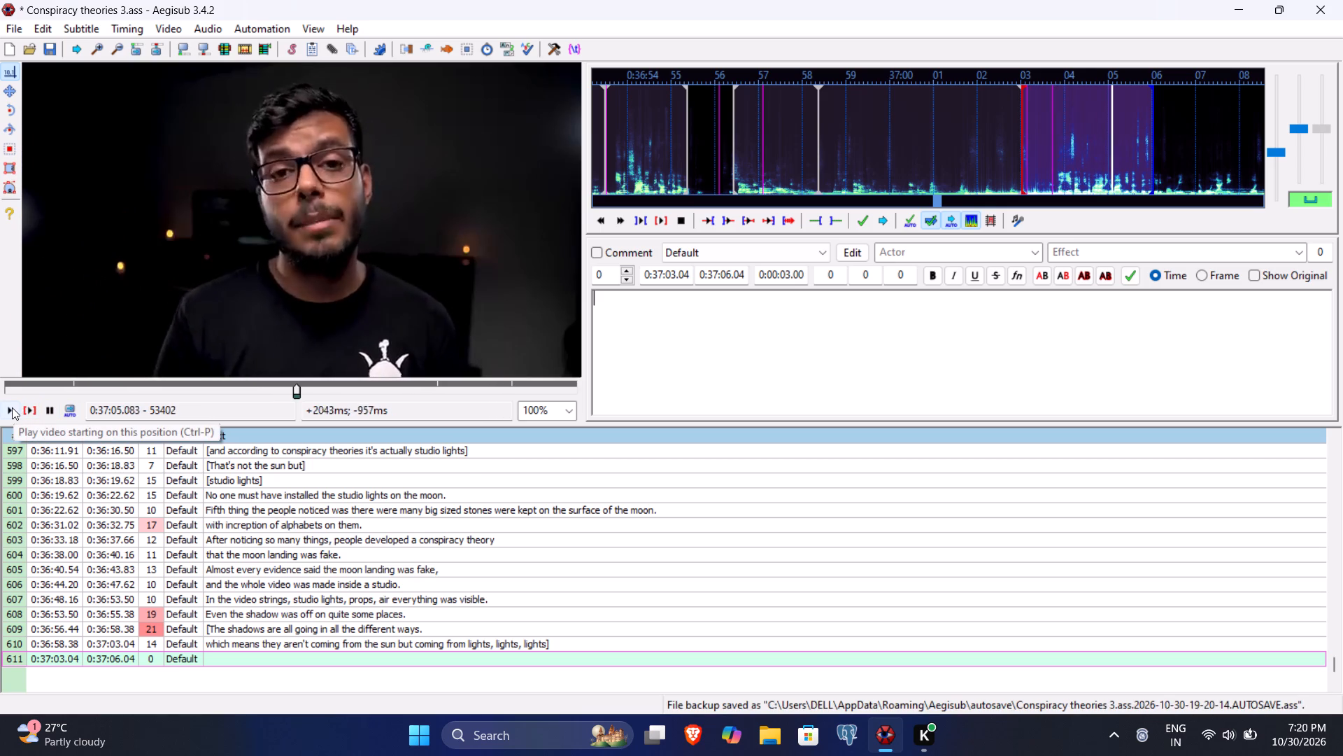
{"action": "left_click", "coordinate": [12, 407]}
{"action": "left_click", "coordinate": [12, 407]}
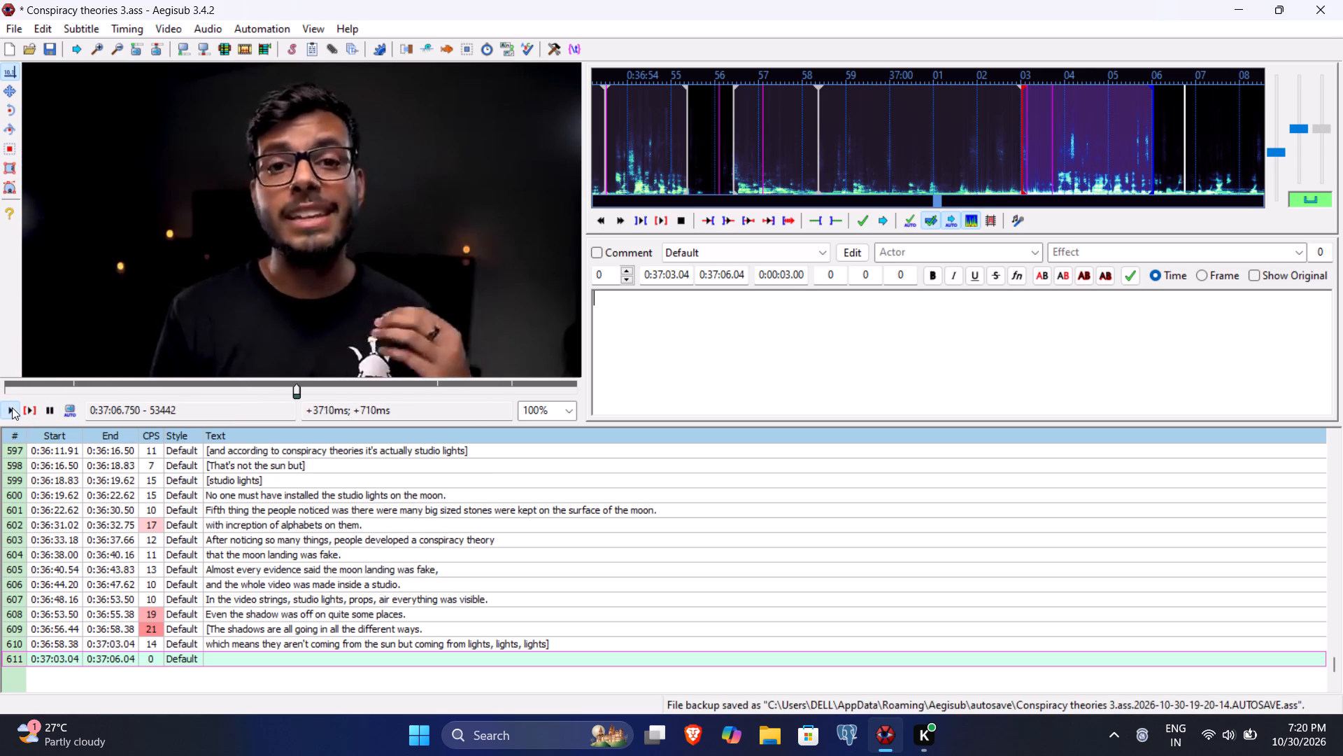
{"action": "left_click", "coordinate": [732, 267]}
{"action": "type", "text": "87"}
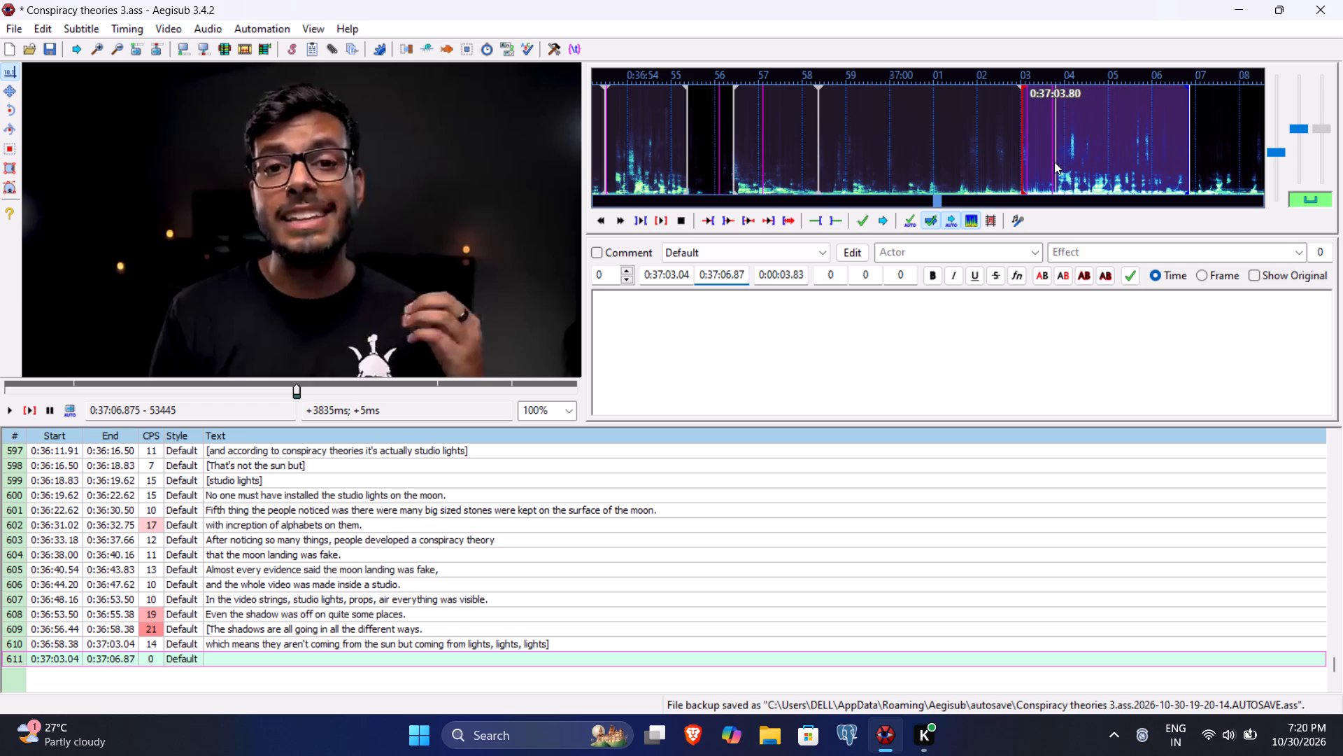
{"action": "left_click", "coordinate": [676, 272]}
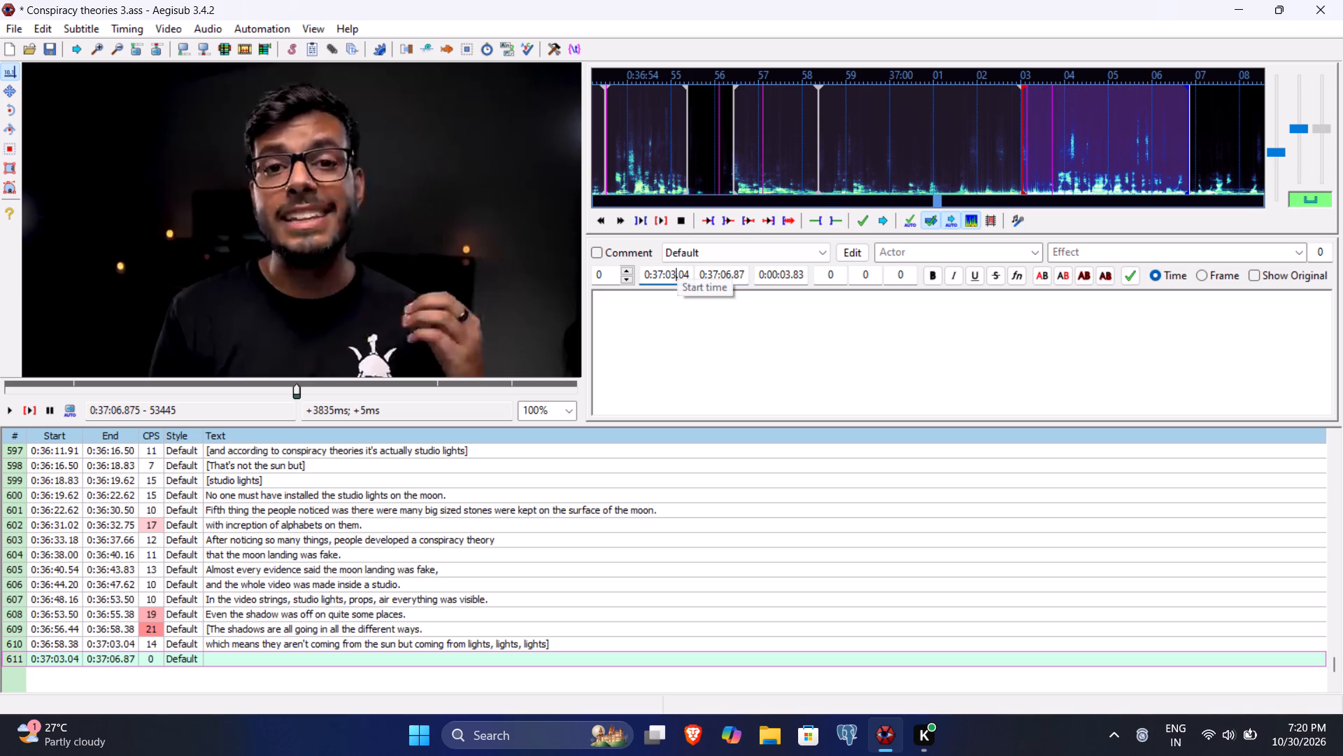
{"action": "type", "text": "78"}
Enter "So after these things came to light the theory was formed that" as line 611's text and commit it.
{"action": "left_click", "coordinate": [661, 328]}
{"action": "type", "text": "Soa"}
{"action": "key", "text": "space"}
{"action": "key", "text": "BackSpace"}
{"action": "key", "text": "BackSpace"}
{"action": "key", "text": "space"}
{"action": "type", "text": "after these things came to lgith"}
{"action": "key", "text": "BackSpace"}
{"action": "key", "text": "BackSpace"}
{"action": "key", "text": "BackSpace"}
{"action": "key", "text": "BackSpace"}
{"action": "type", "text": "ight the thero"}
{"action": "key", "text": "BackSpace"}
{"action": "key", "text": "BackSpace"}
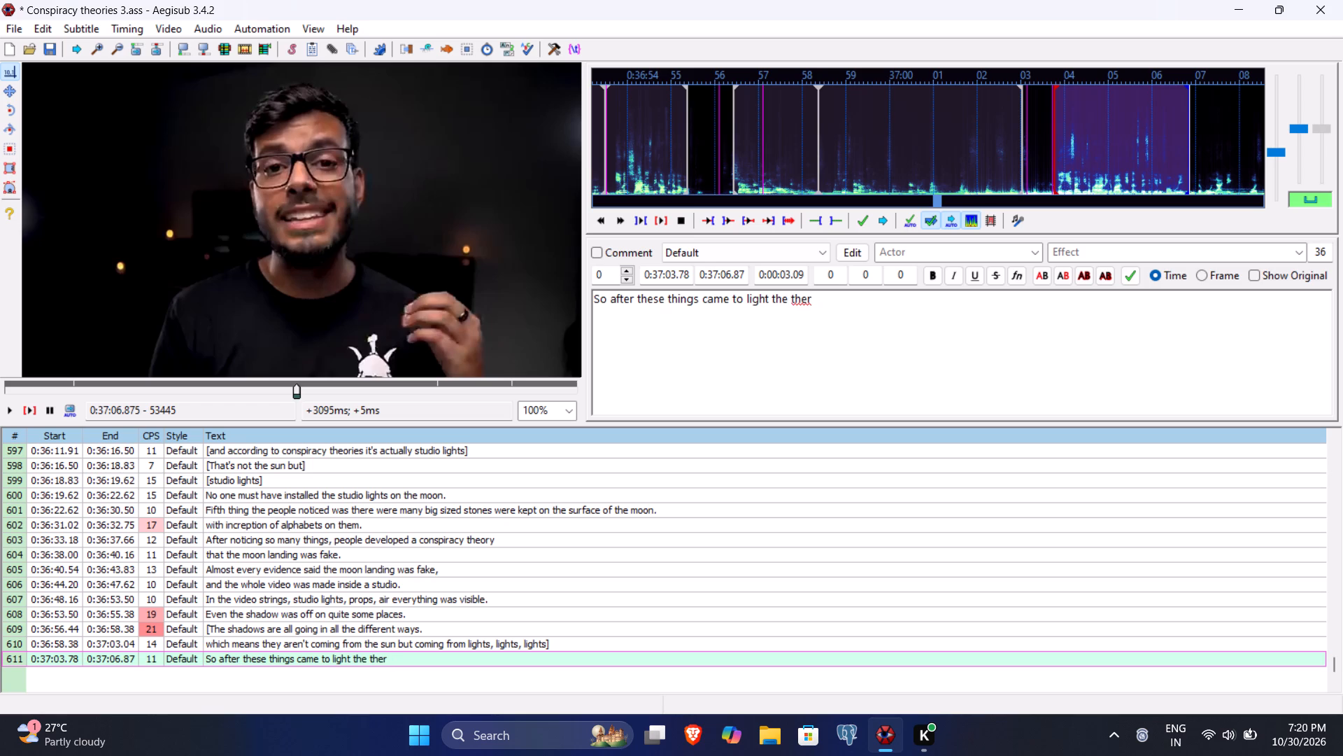
{"action": "type", "text": "ory was formed that"}
{"action": "key", "text": "Return"}
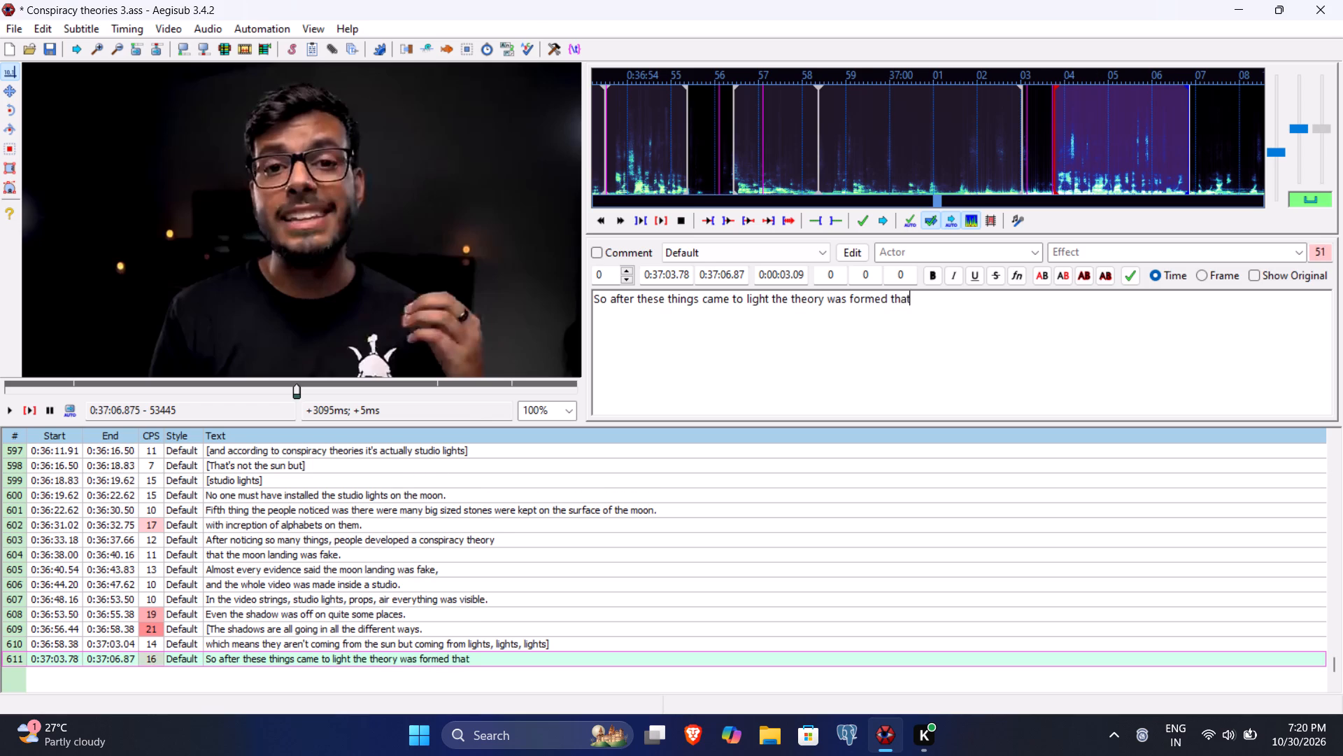
Play line 612 to the end of its phrase and set its end time to 0:37:09.90.
{"action": "left_click", "coordinate": [30, 404]}
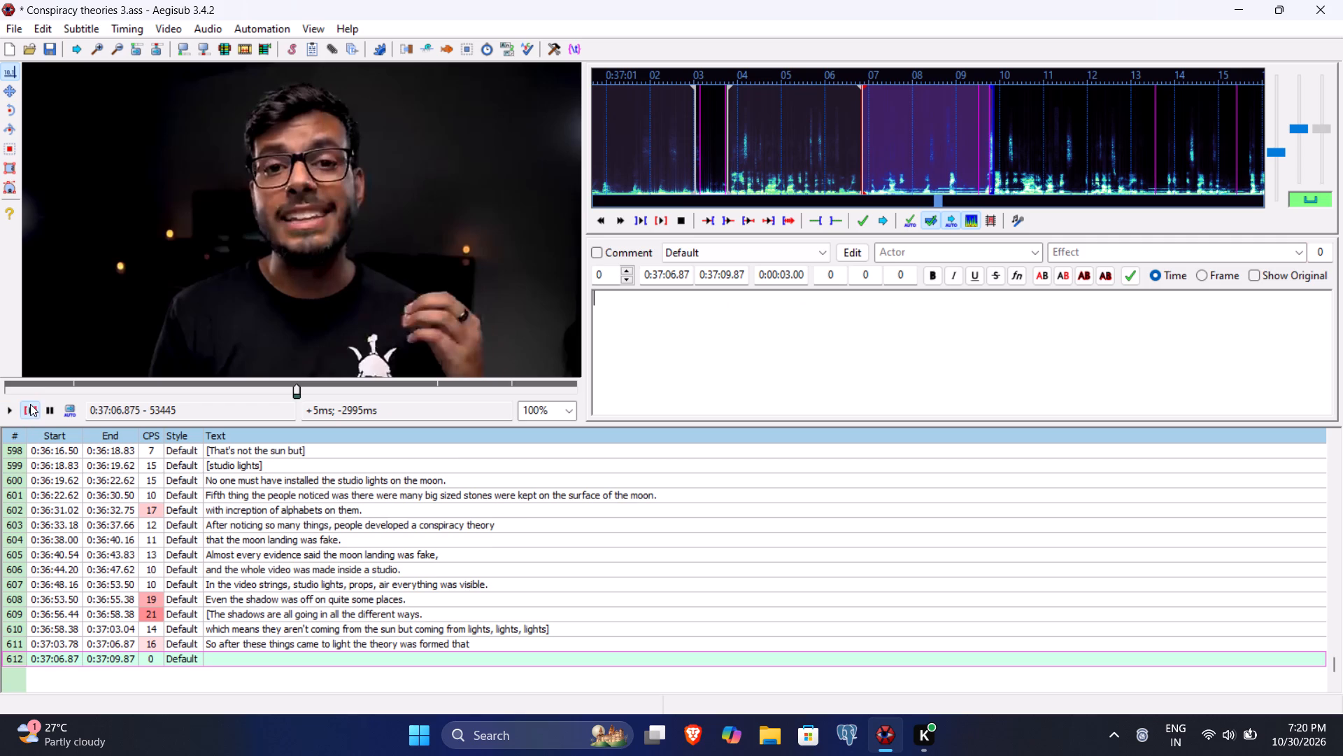
{"action": "left_click", "coordinate": [9, 408]}
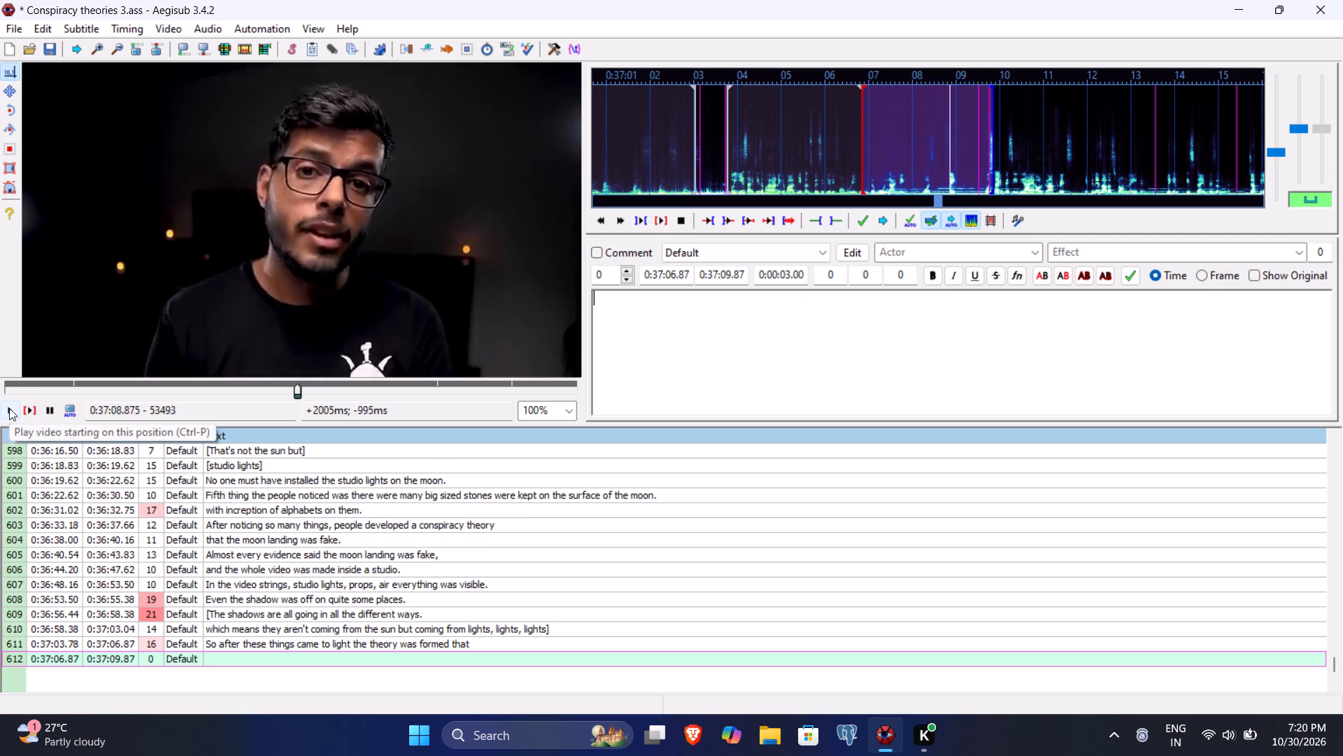
{"action": "left_click", "coordinate": [730, 273]}
{"action": "type", "text": "-9"}
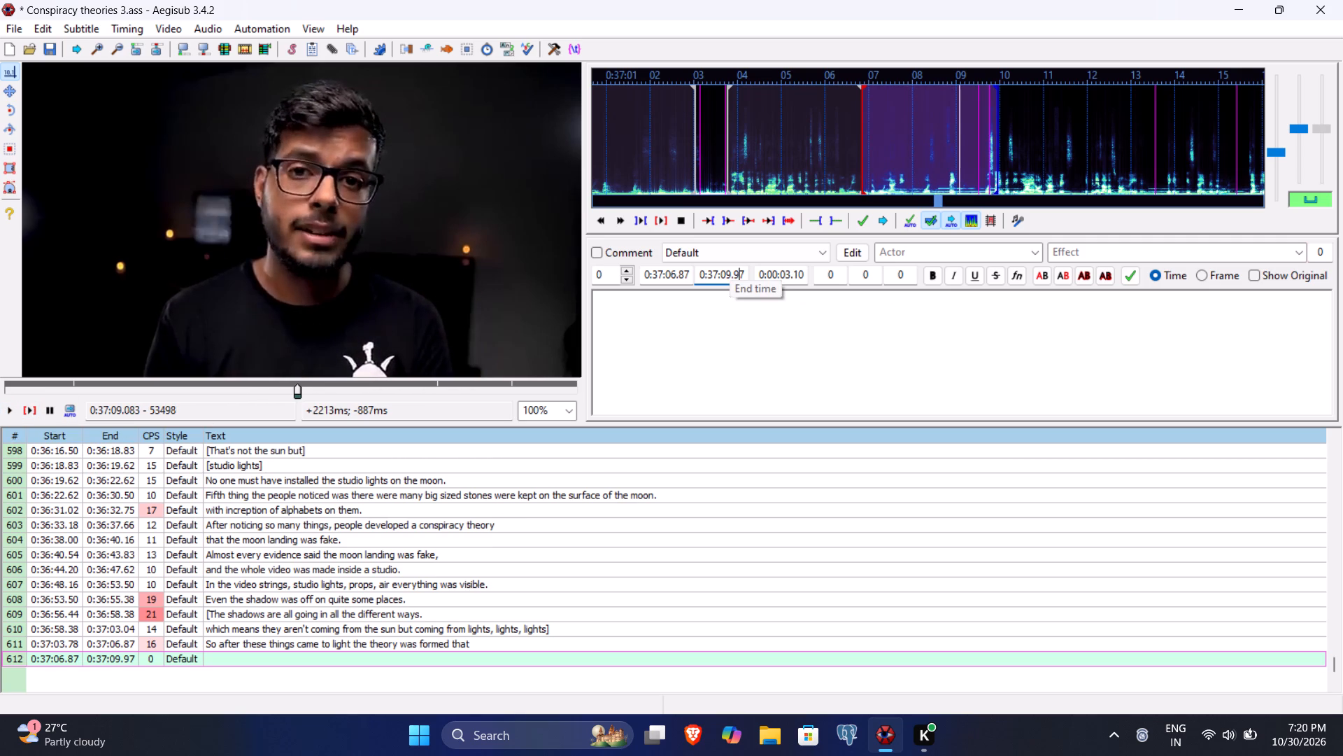
{"action": "type", "text": "08"}
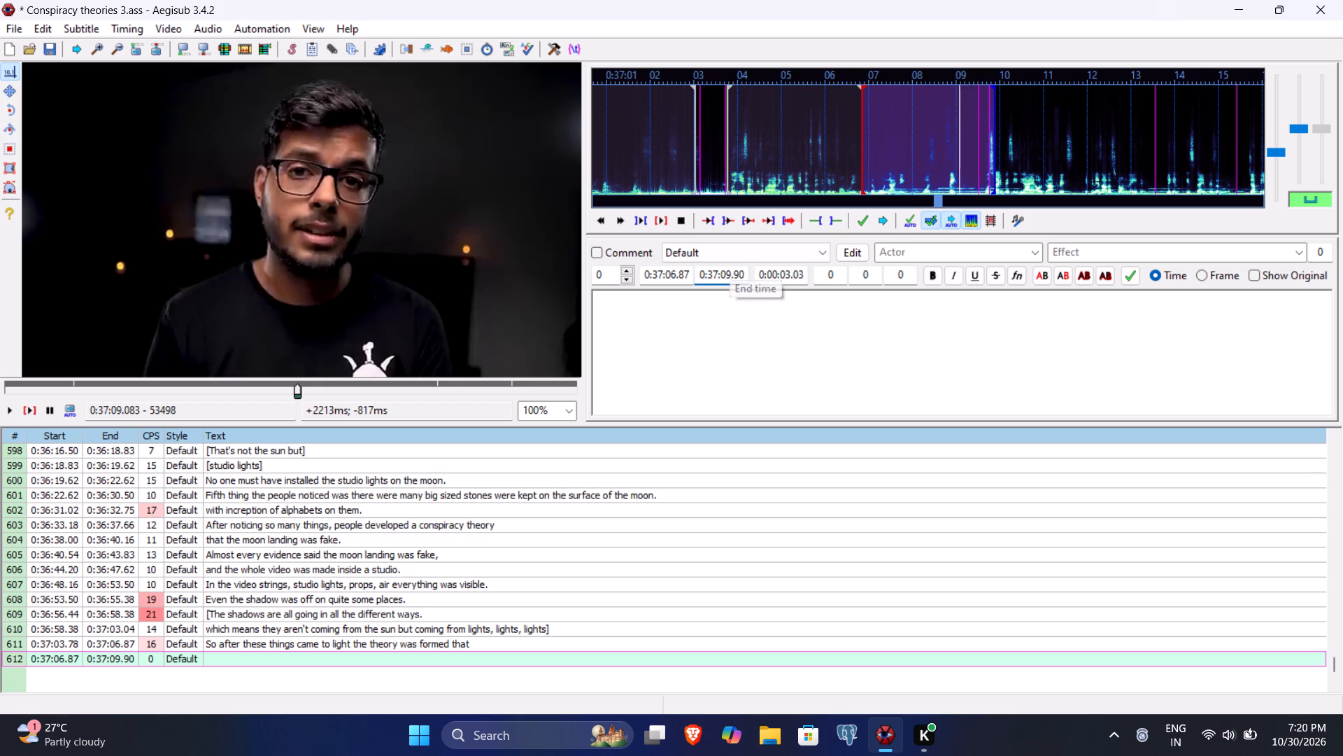
Enter "the moon landing was fake." as line 612's text and commit it.
{"action": "left_click", "coordinate": [713, 330]}
{"action": "type", "text": "the moon landing was fake."}
{"action": "key", "text": "Return"}
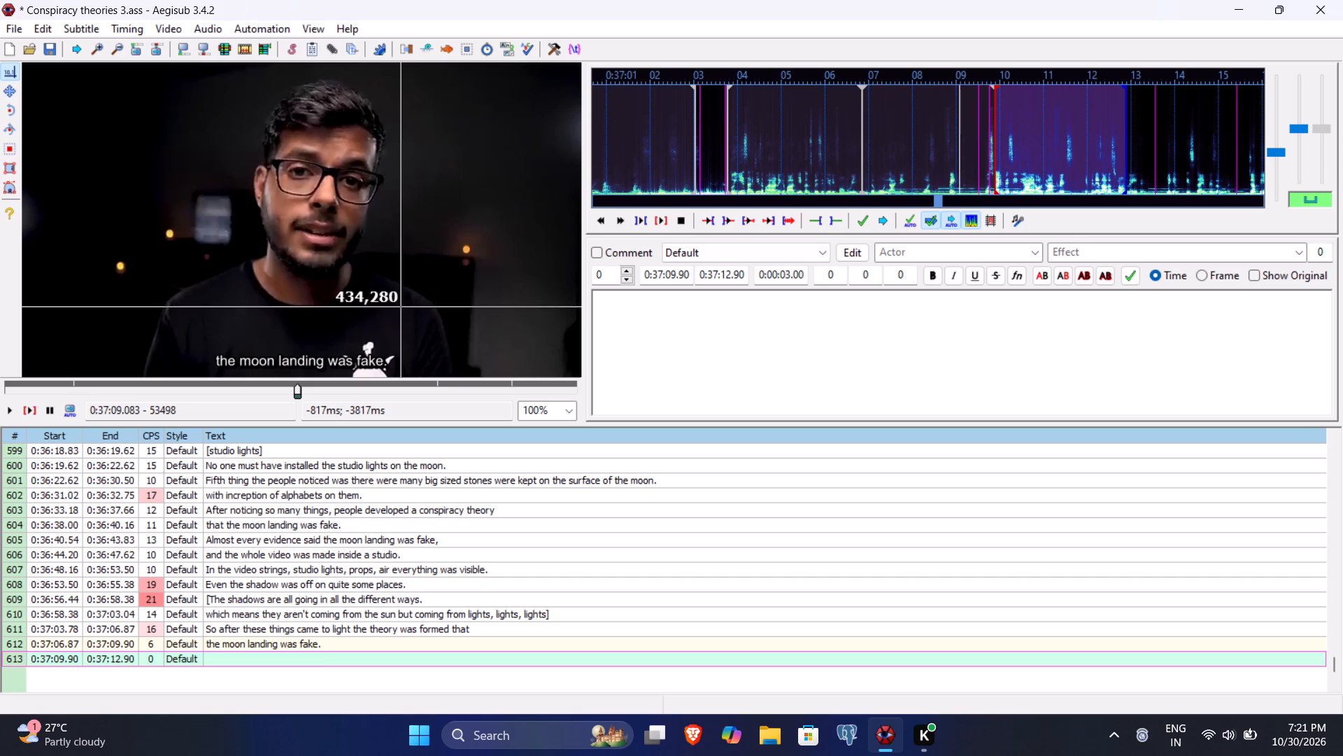
Play line 613 to the end of its phrase and set its end time to 0:37:13.37.
{"action": "left_click", "coordinate": [37, 412]}
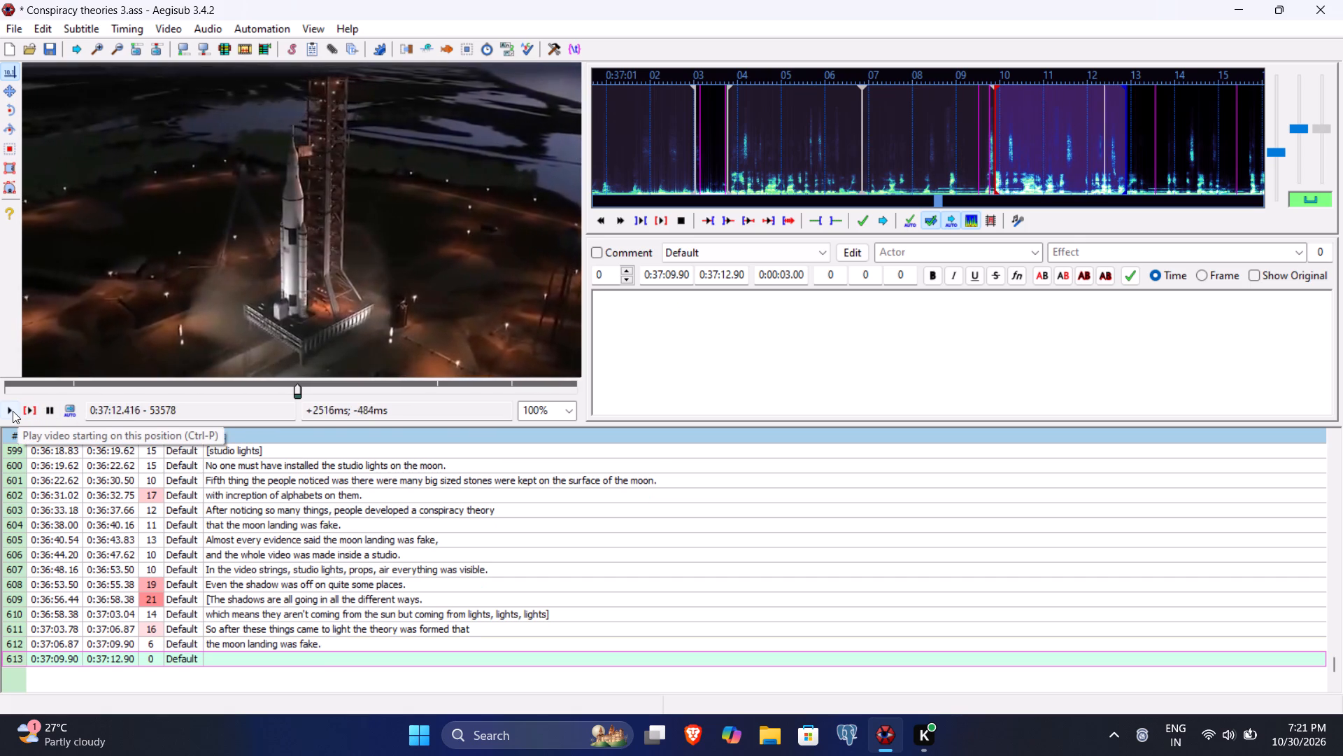
{"action": "left_click", "coordinate": [13, 411]}
{"action": "left_click", "coordinate": [13, 411]}
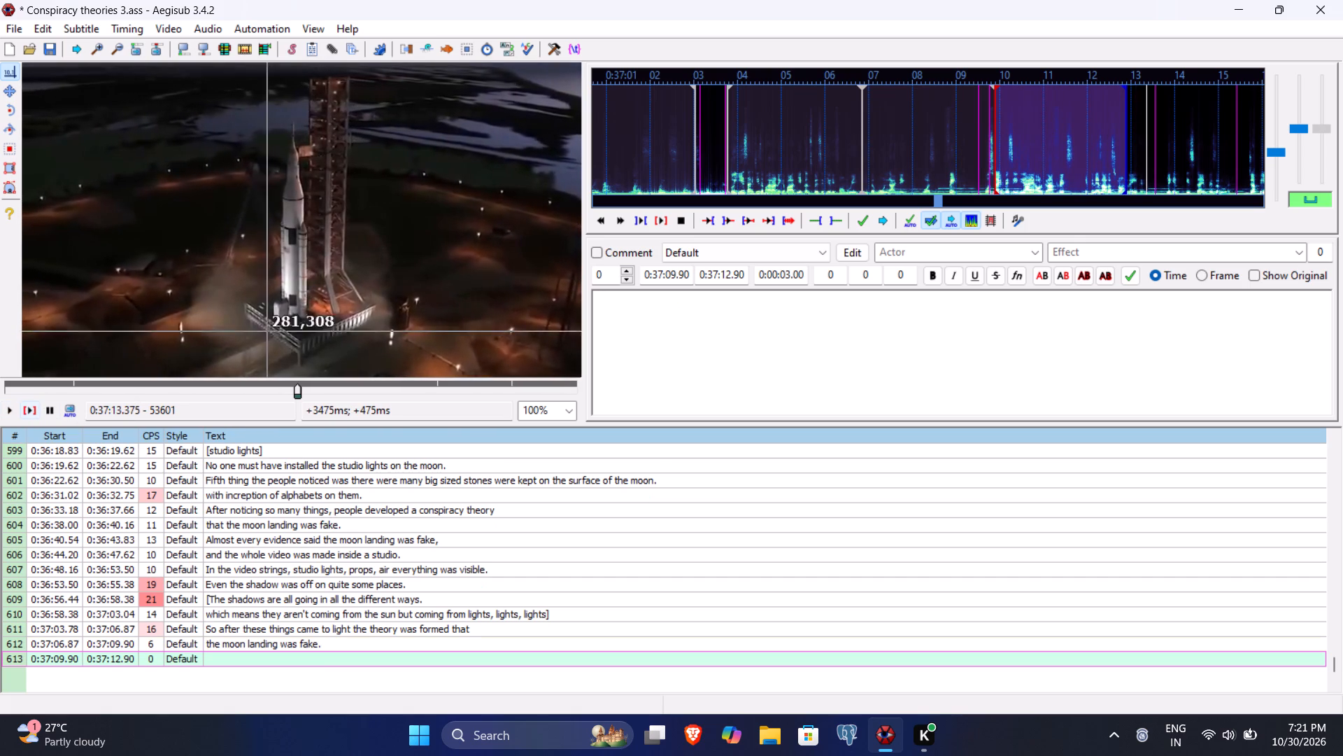
{"action": "left_click", "coordinate": [725, 277]}
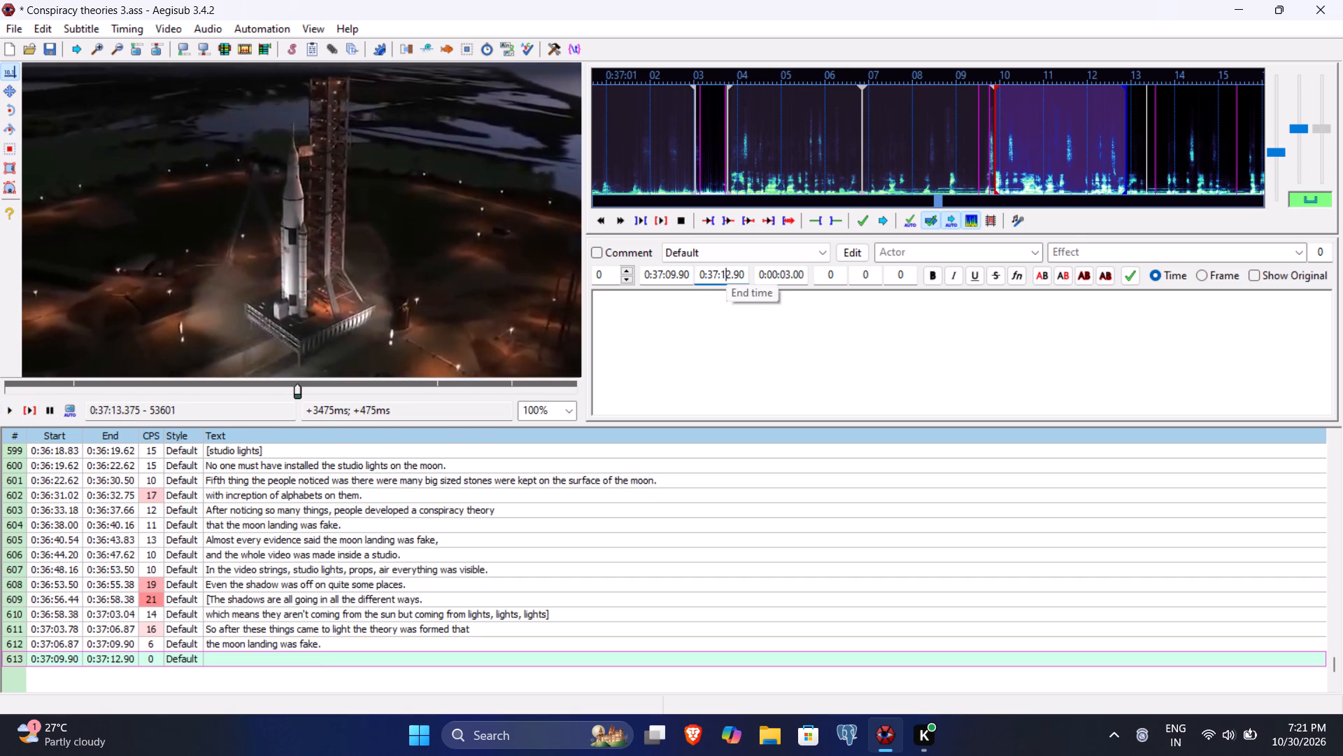
{"action": "type", "text": "337"}
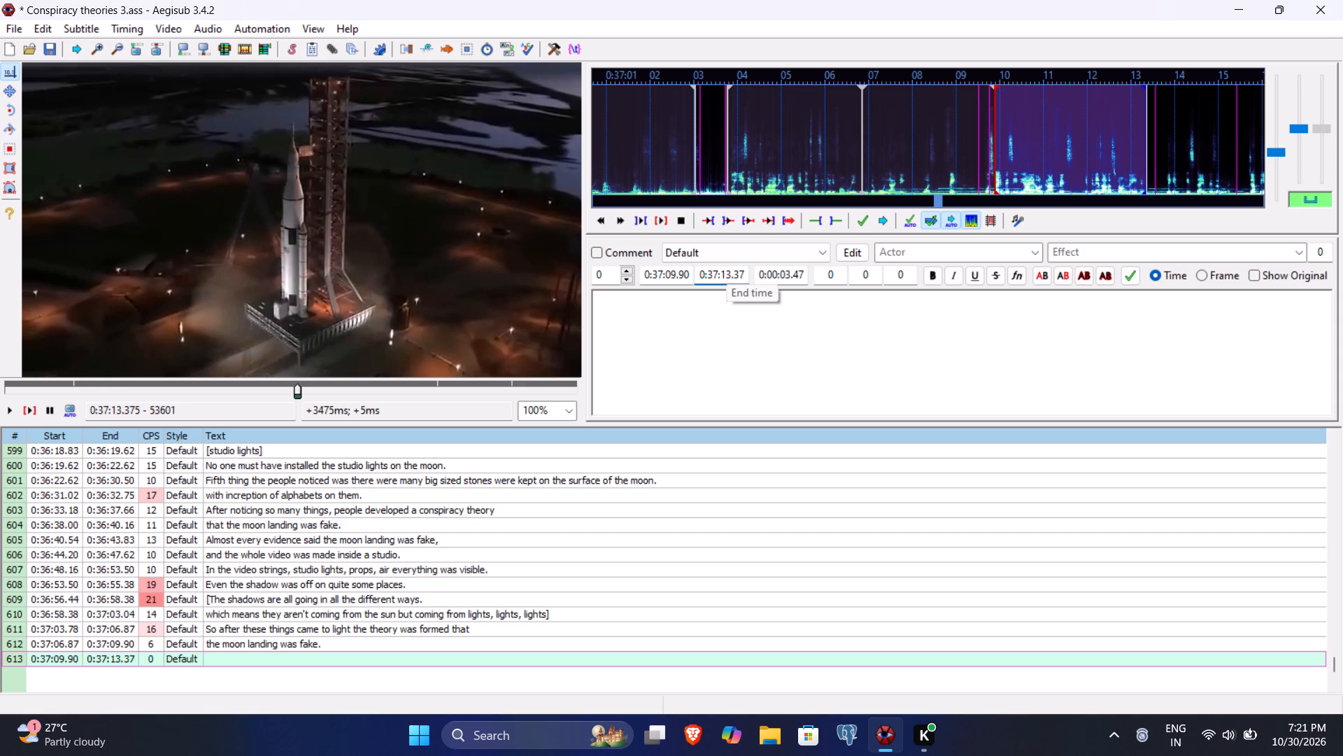
Enter "At that time CGI and graphics weren't that good." as line 613's text, commit it and save the subtitle file.
{"action": "left_click", "coordinate": [711, 370]}
{"action": "type", "text": "At that time CGI and graphics a"}
{"action": "key", "text": "BackSpace"}
{"action": "type", "text": "weren't that"}
{"action": "key", "text": "space"}
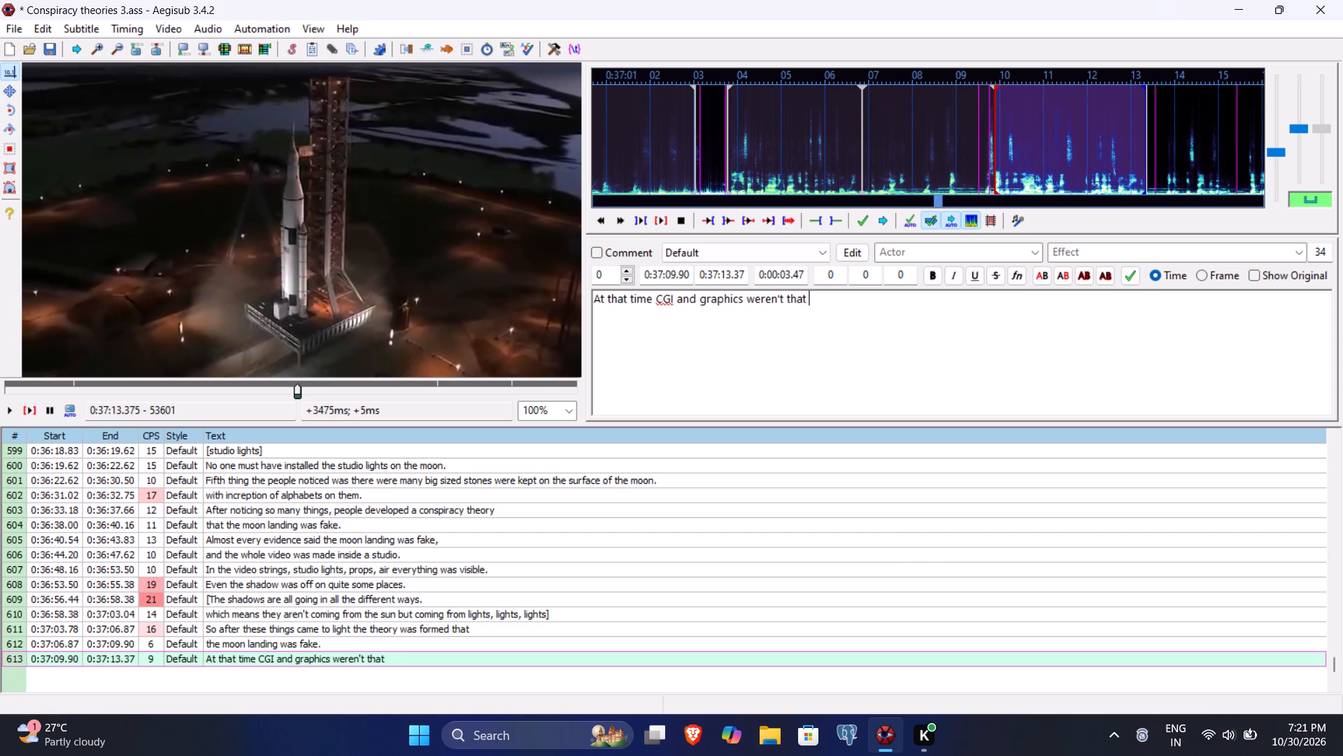
{"action": "key", "text": "f"}
{"action": "key", "text": "BackSpace"}
{"action": "type", "text": "good"}
{"action": "key", "text": "period"}
{"action": "key", "text": "Return"}
{"action": "key", "text": "ctrl+s"}
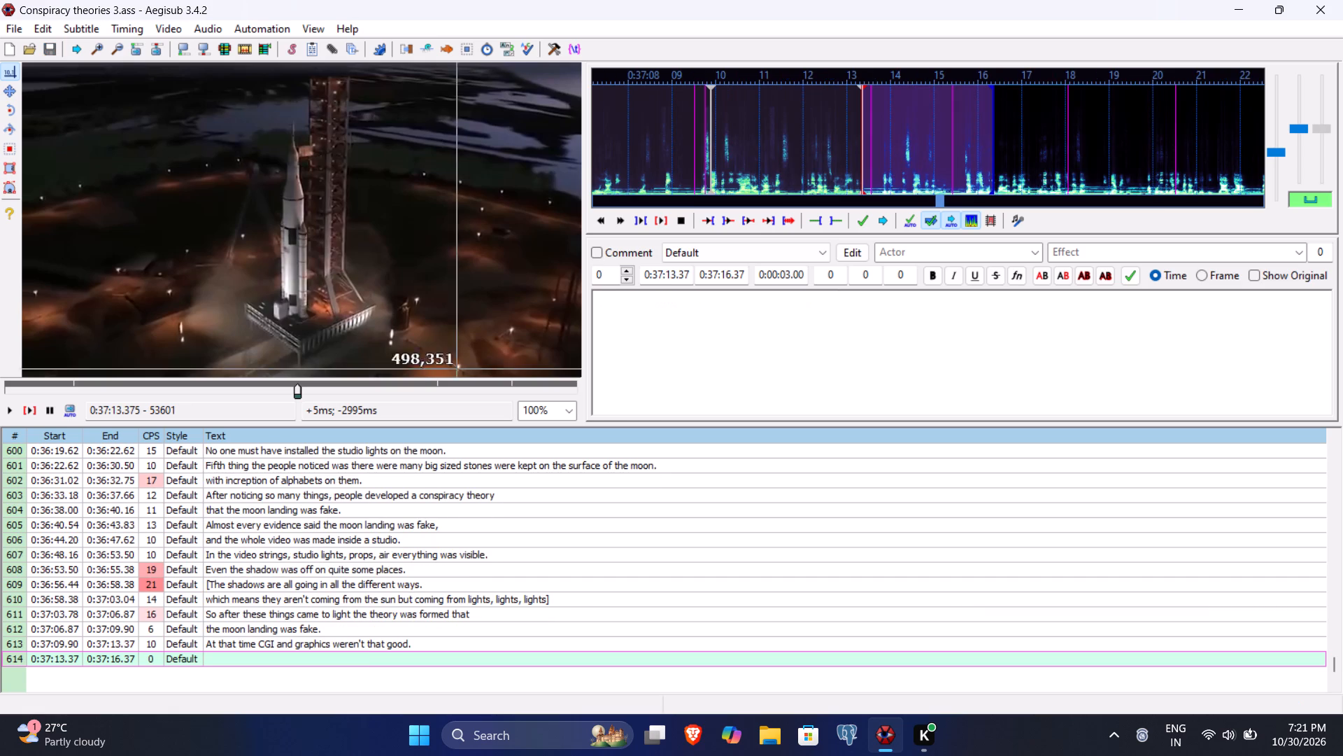
Play line 614 to the end of its phrase and set its times to 0:37:13.78 start and 0:37:15.41 end.
{"action": "left_click", "coordinate": [27, 414]}
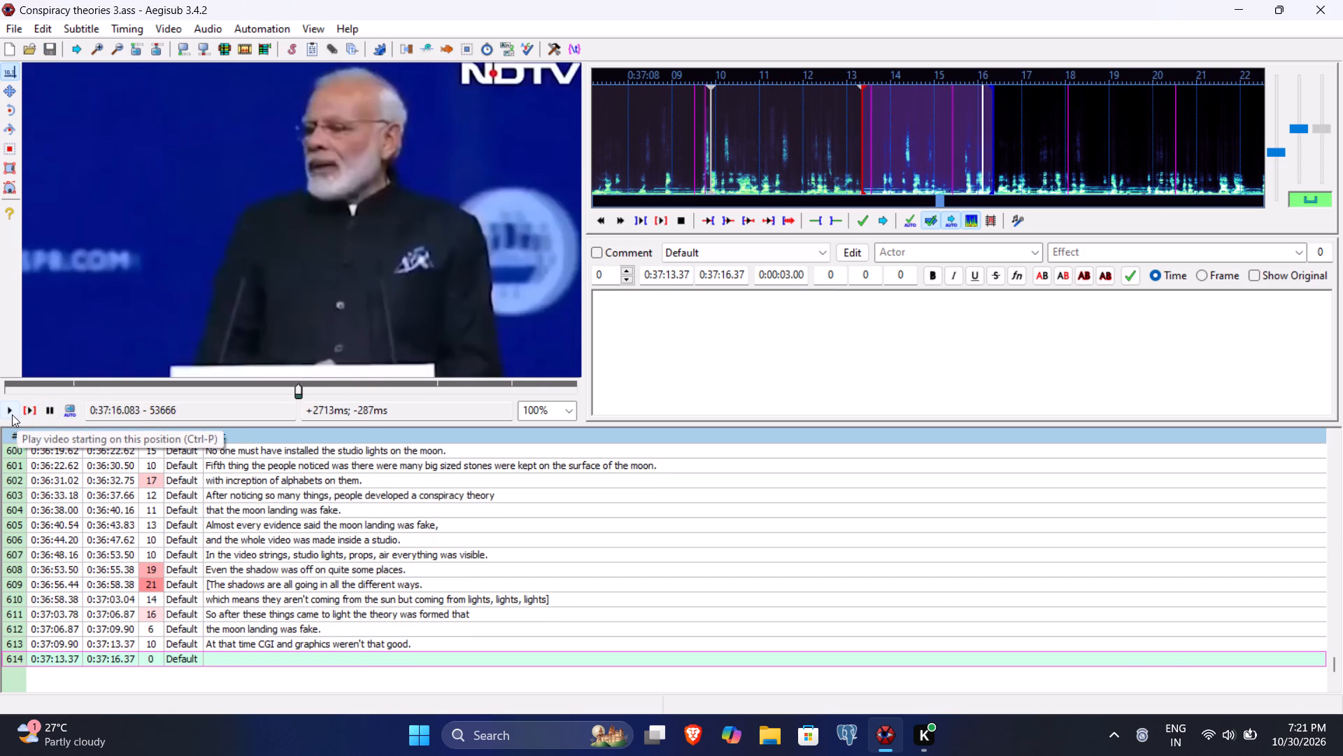
{"action": "left_click", "coordinate": [26, 412]}
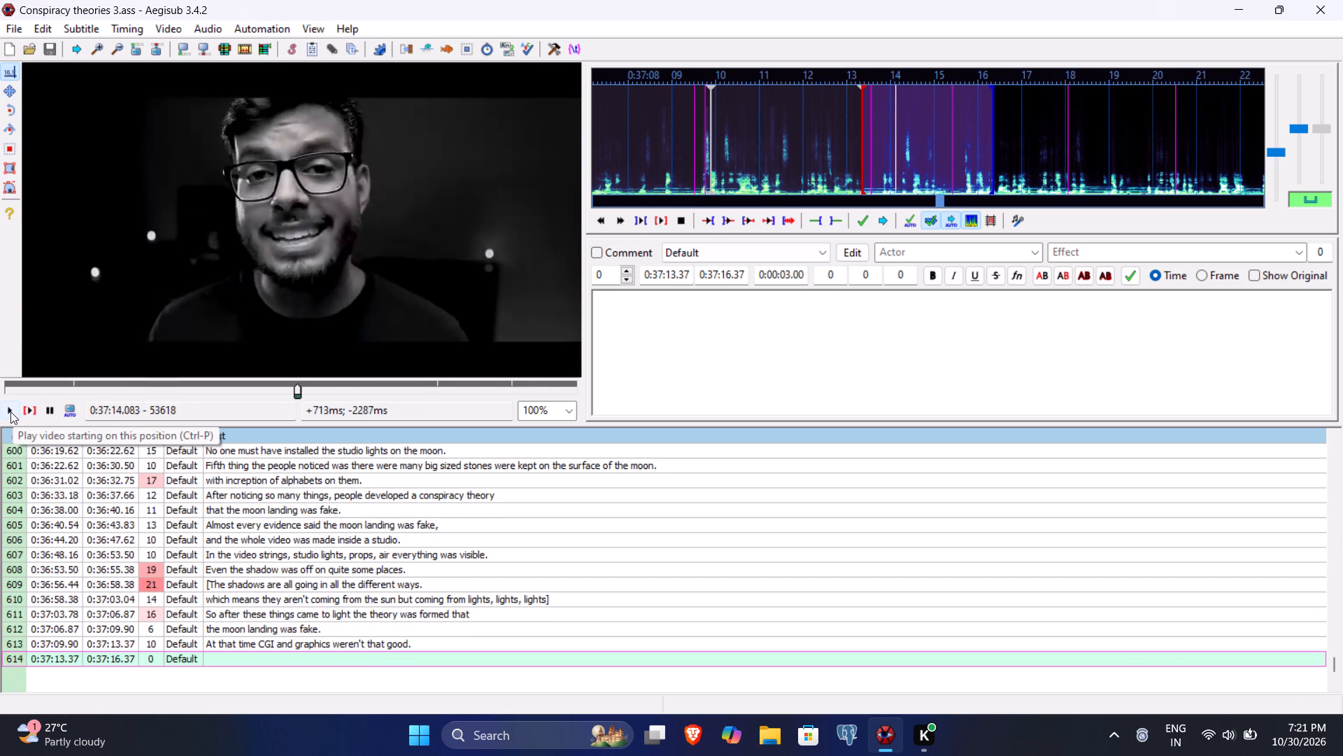
{"action": "left_click", "coordinate": [10, 412]}
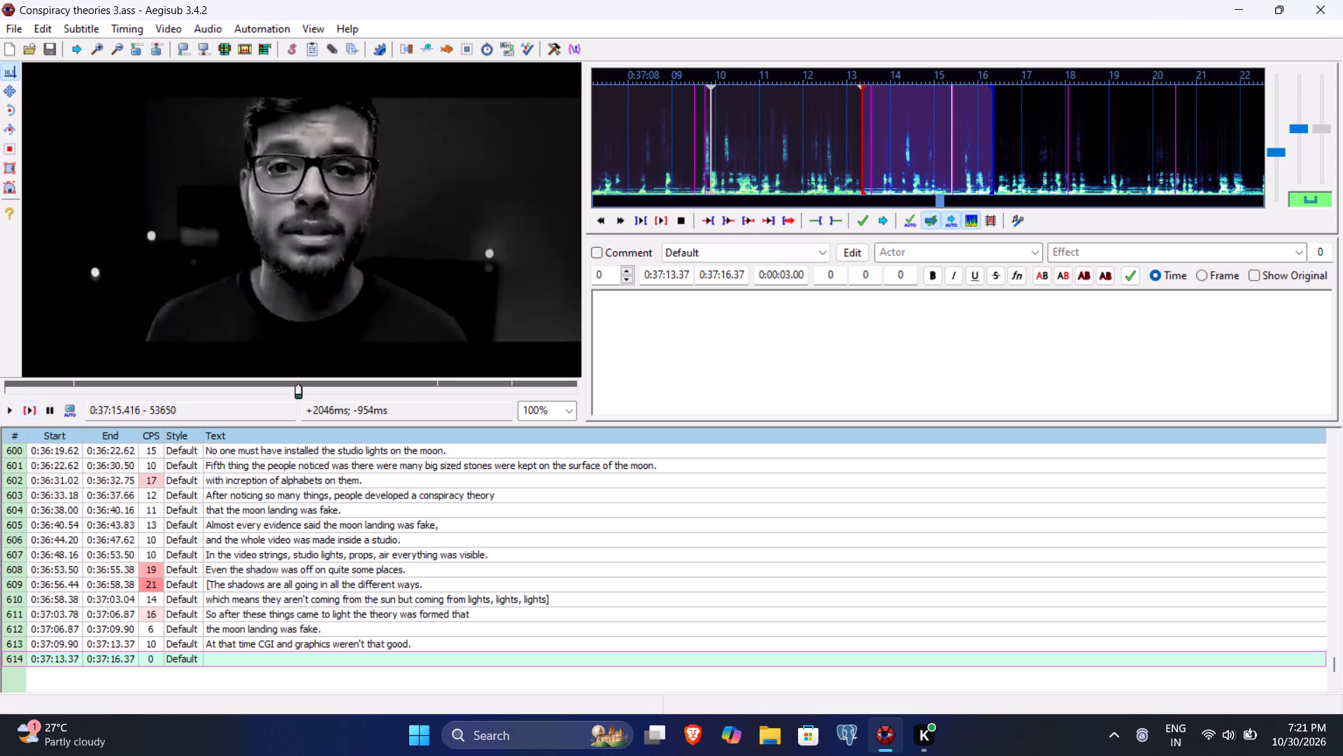
{"action": "left_click", "coordinate": [729, 276]}
{"action": "key", "text": "BackSpace"}
{"action": "key", "text": "5"}
{"action": "type", "text": "41"}
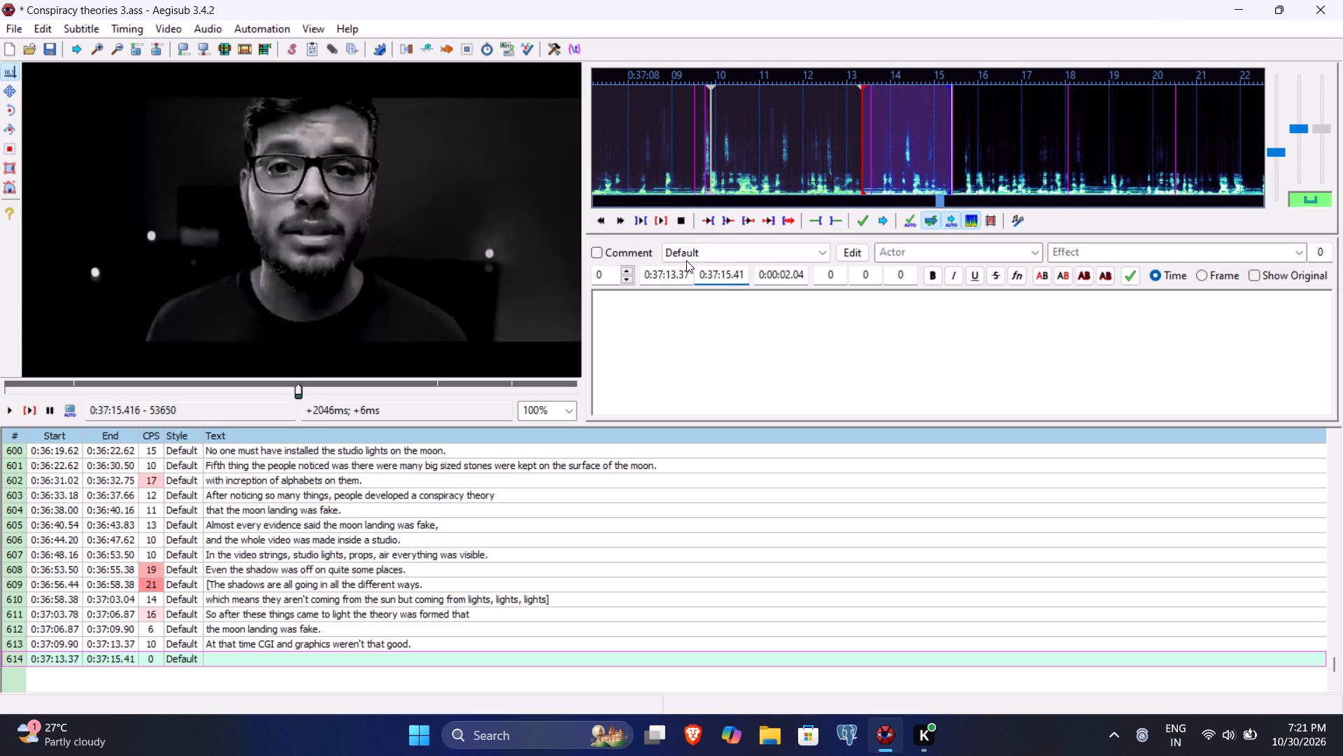
{"action": "left_click", "coordinate": [674, 274]}
{"action": "type", "text": "78"}
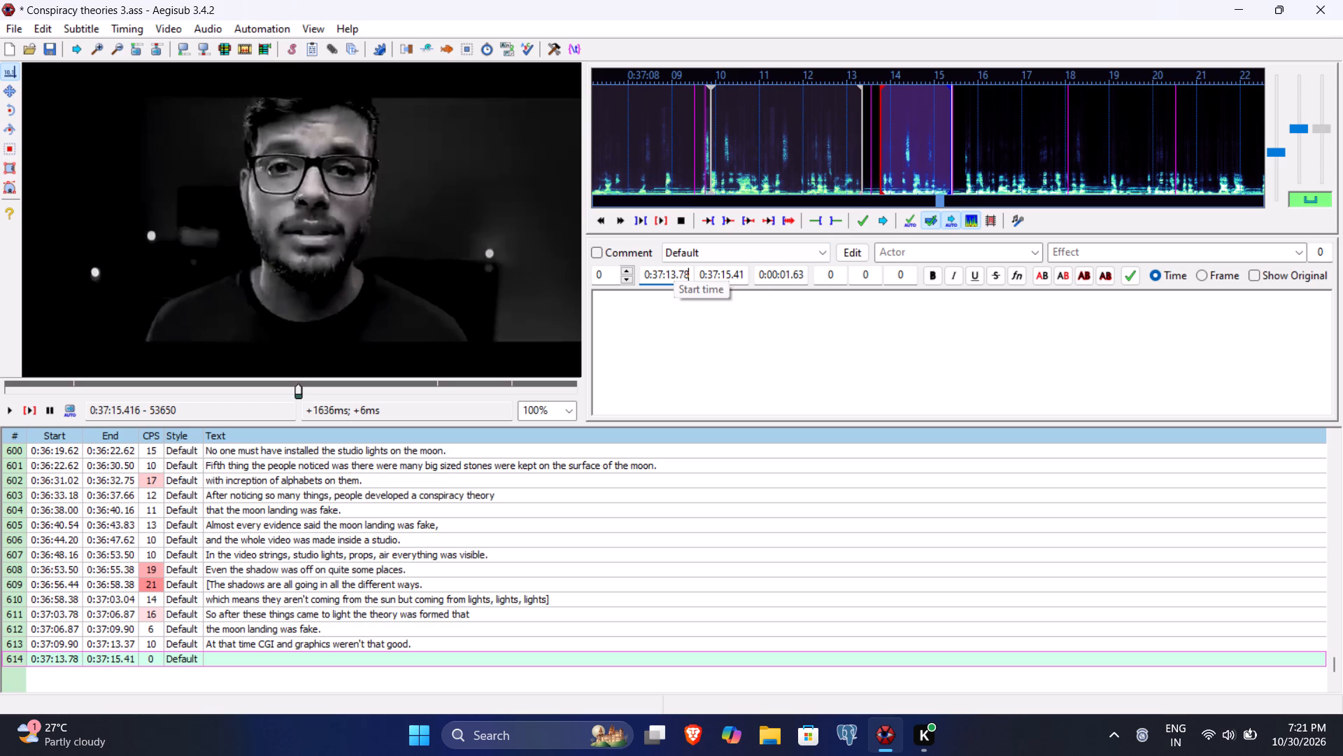
Enter "But they are now." as line 614's text and commit it.
{"action": "left_click", "coordinate": [654, 356]}
{"action": "type", "text": "But ther"}
{"action": "key", "text": "BackSpace"}
{"action": "type", "text": "y are now."}
{"action": "key", "text": "Return"}
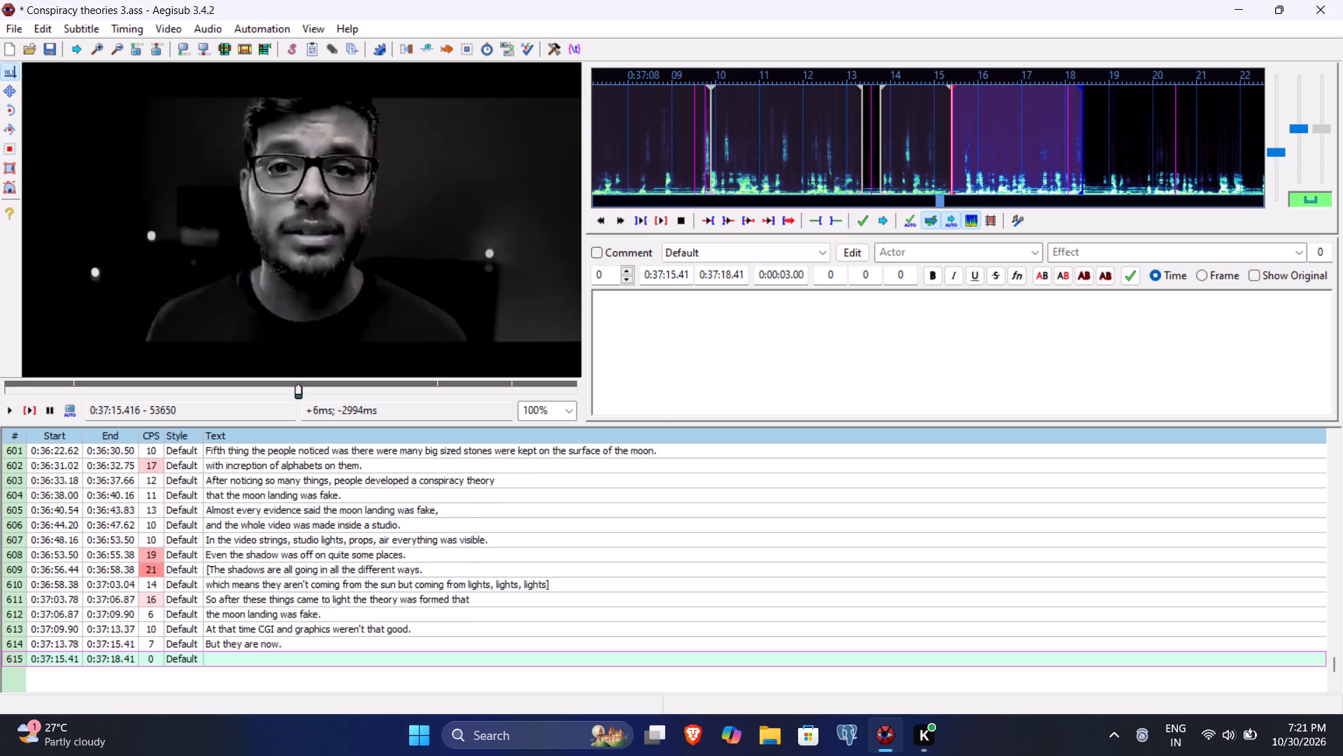
Play line 615 to the end of its phrase and set its times to 0:37:15.72 start and 0:37:19.66 end.
{"action": "left_click", "coordinate": [23, 414]}
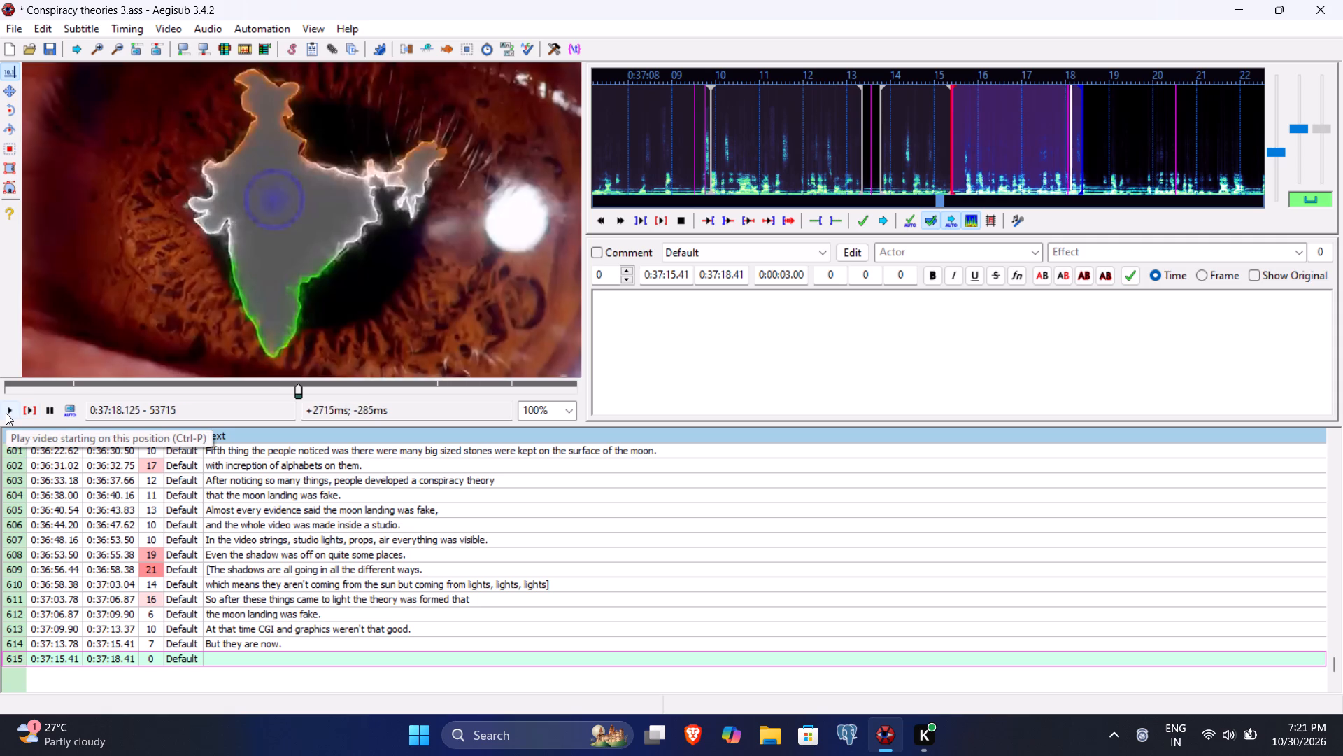
{"action": "left_click", "coordinate": [6, 413]}
{"action": "left_click", "coordinate": [6, 413]}
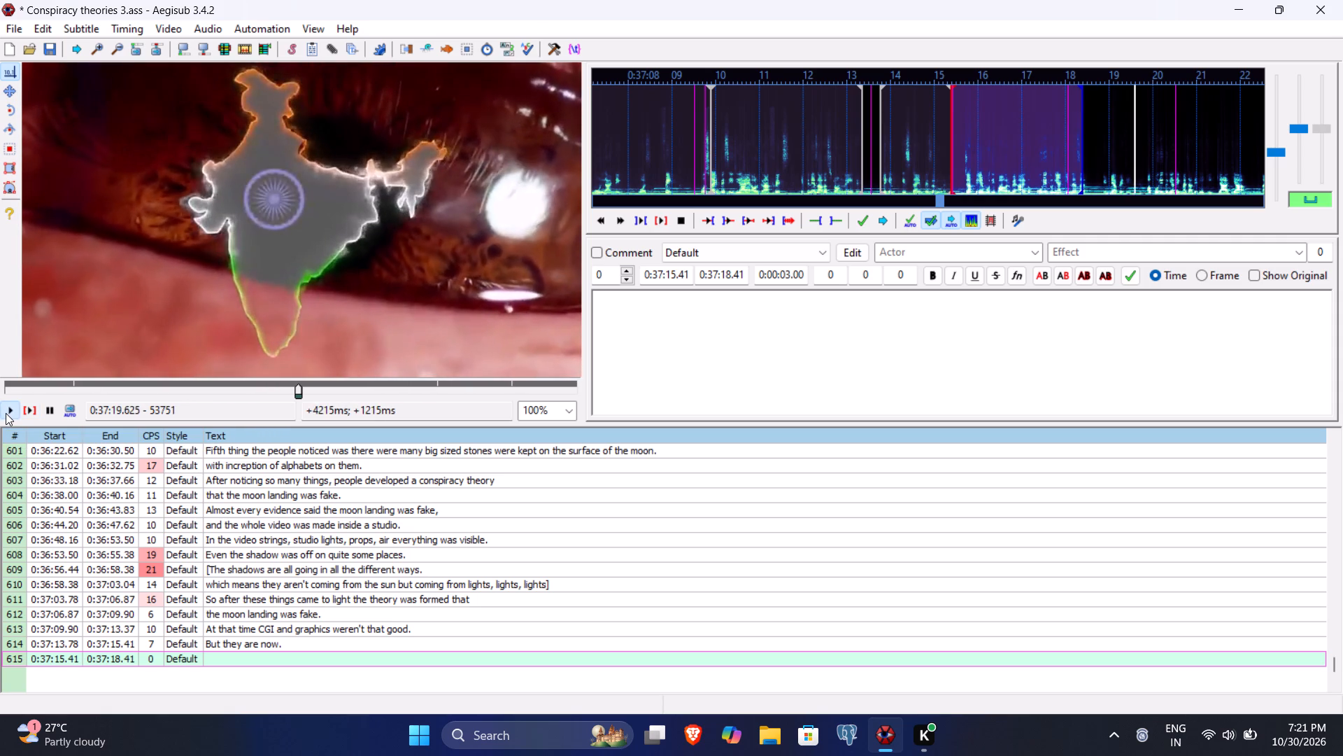
{"action": "left_click", "coordinate": [724, 270]}
{"action": "type", "text": "966"}
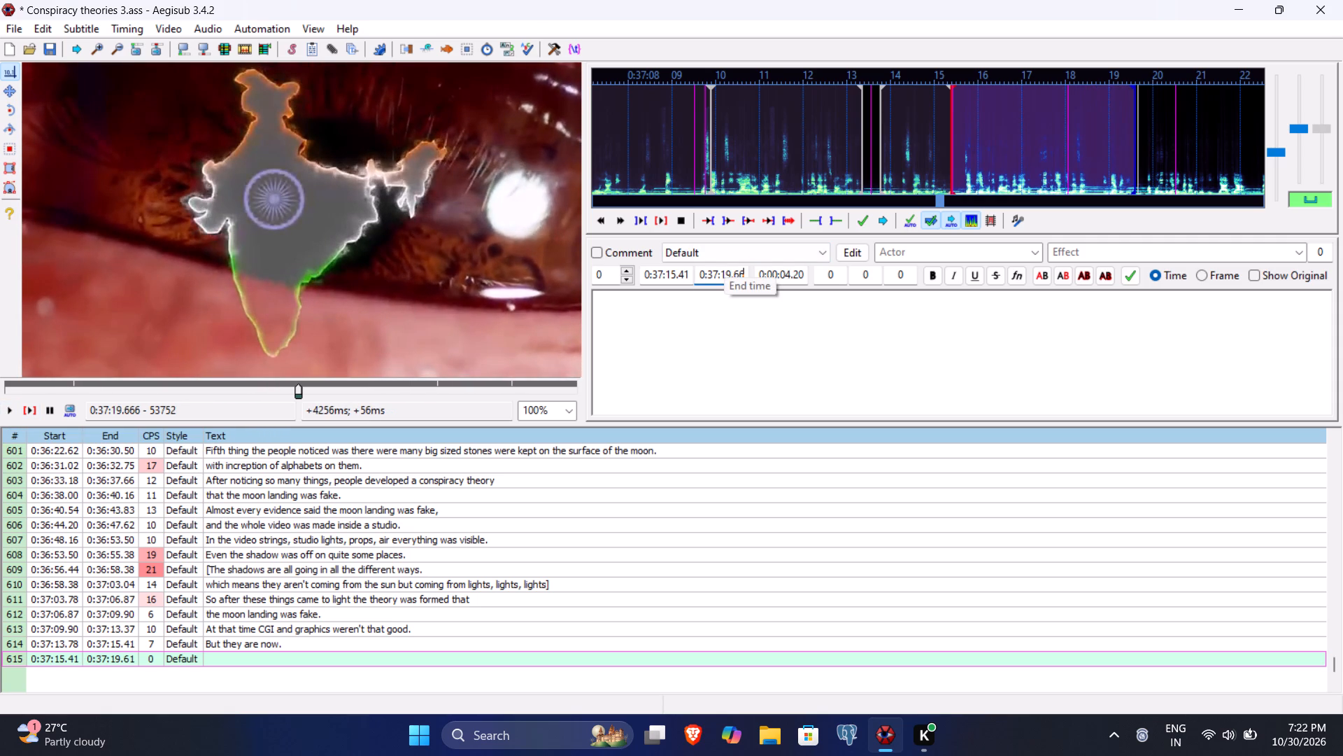
{"action": "left_click", "coordinate": [676, 274]}
{"action": "type", "text": "72"}
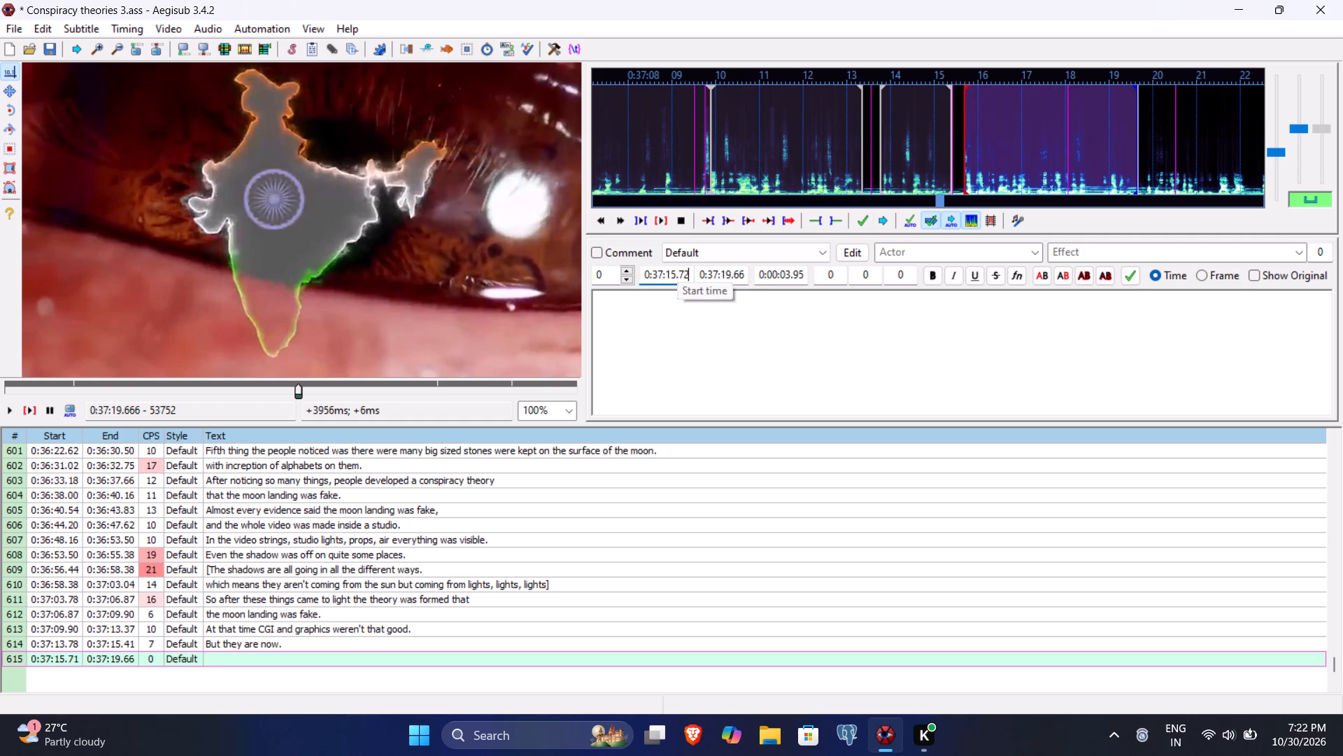
Enter "When PM Modi came to power the whole world was looking at India." as line 615's text and commit it.
{"action": "left_click", "coordinate": [644, 354]}
{"action": "type", "text": "When PM Modi came to"}
{"action": "key", "text": "space"}
{"action": "type", "text": "power the whole wolrd"}
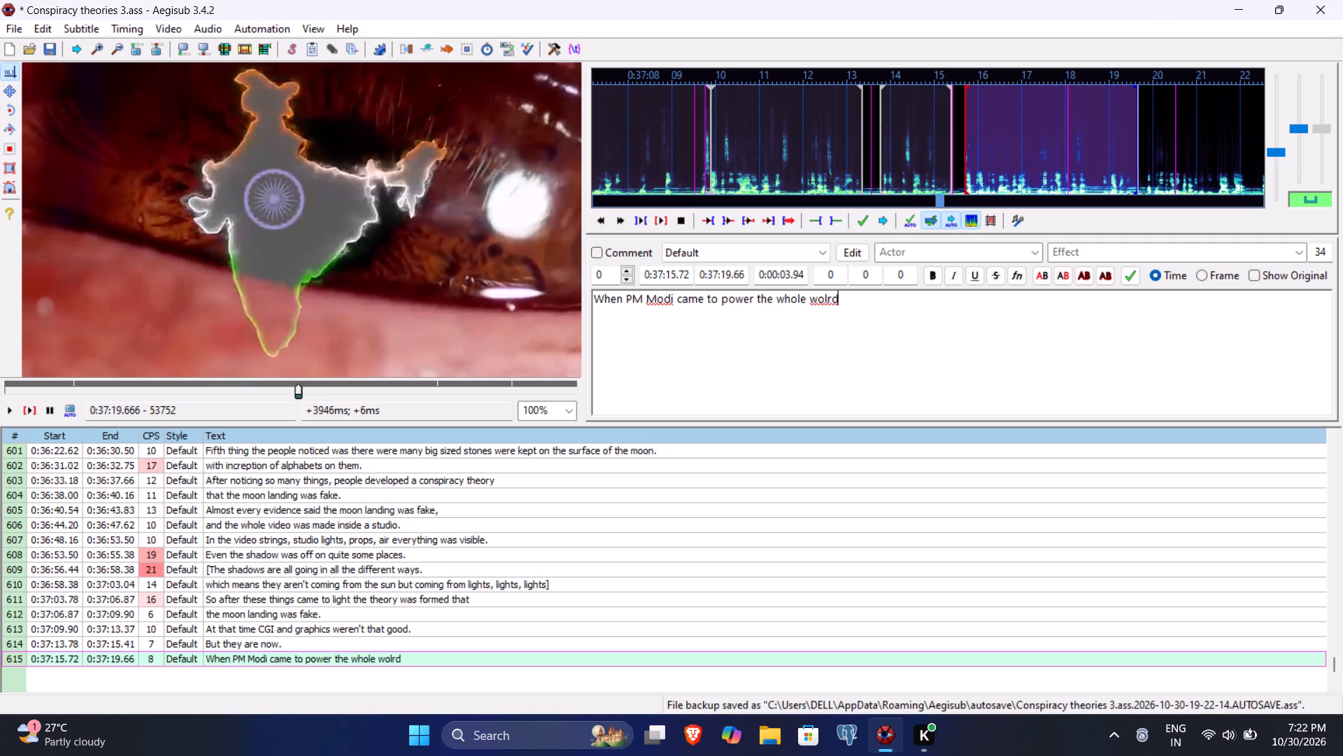
{"action": "key", "text": "space"}
{"action": "key", "text": "BackSpace"}
{"action": "key", "text": "BackSpace"}
{"action": "key", "text": "BackSpace"}
{"action": "key", "text": "BackSpace"}
{"action": "type", "text": "rld was looking at India"}
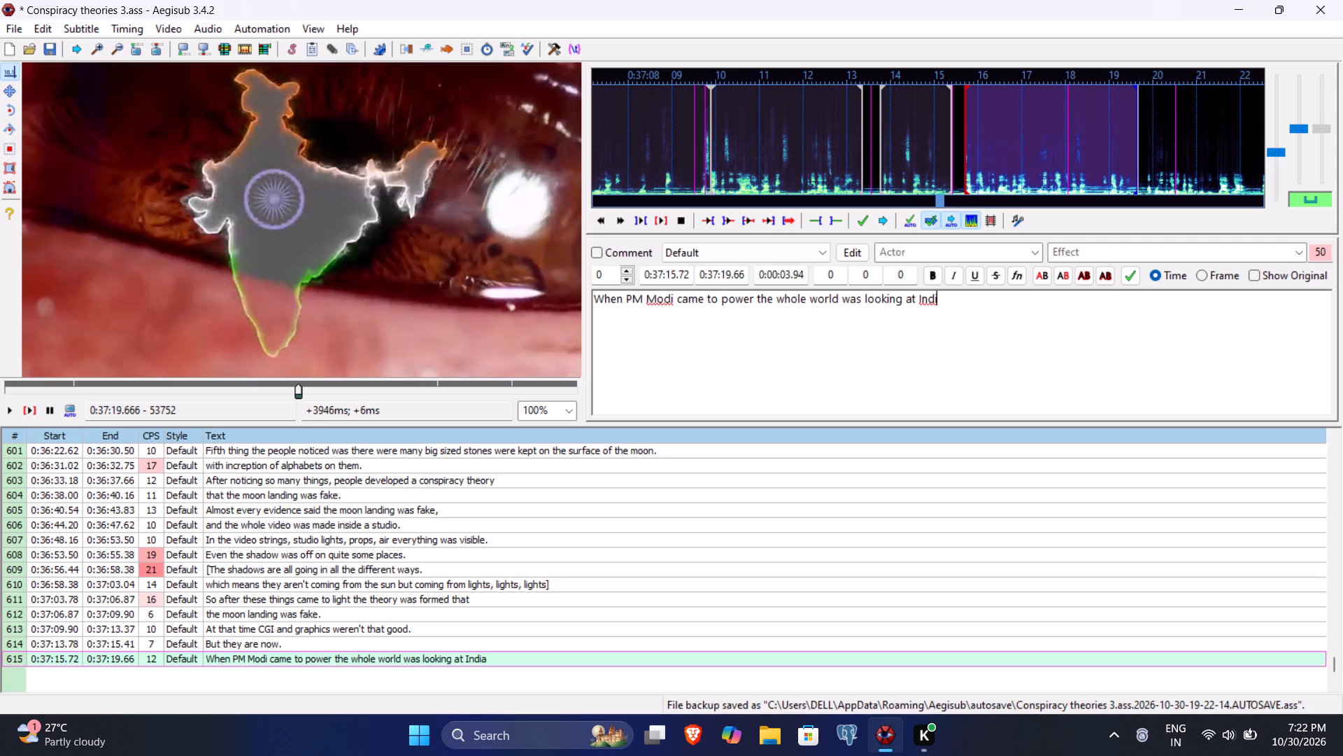
{"action": "key", "text": "period"}
{"action": "key", "text": "Return"}
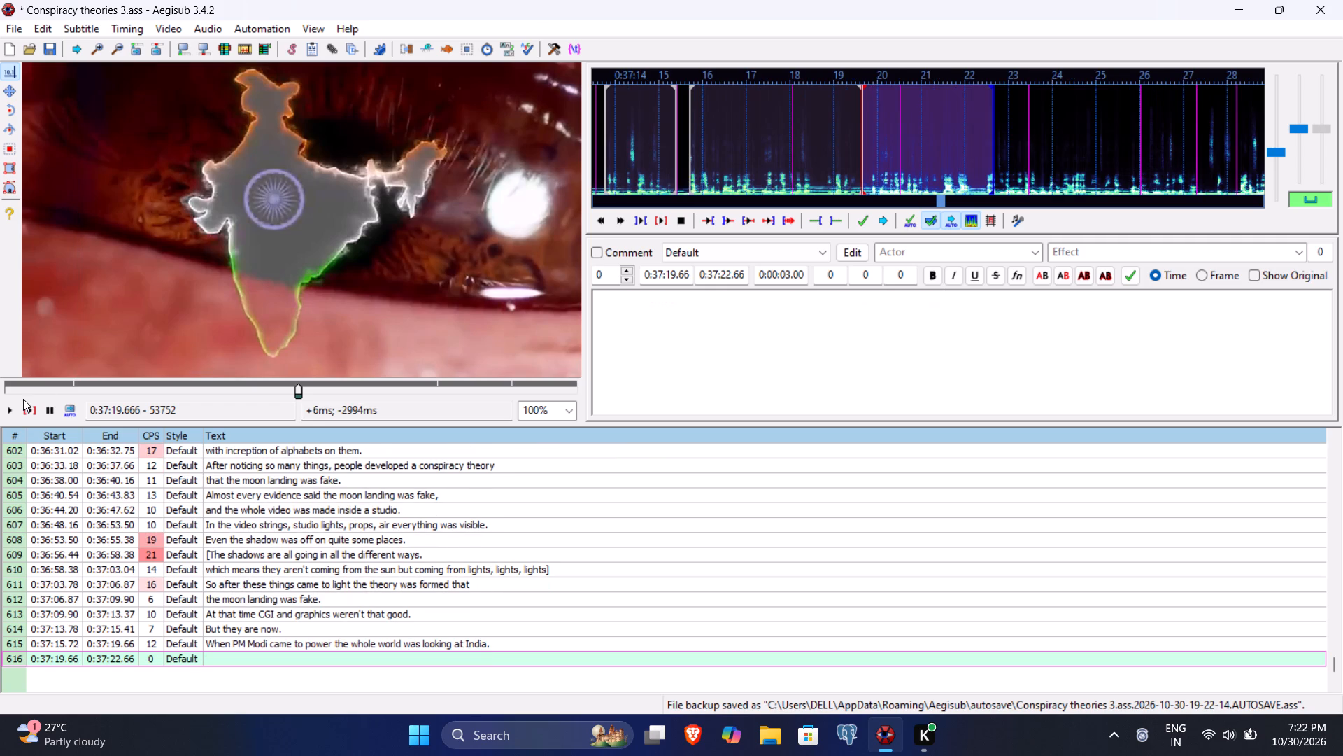
Play line 616 to the end of its phrase and set its end time to 0:37:25.62.
{"action": "left_click", "coordinate": [39, 414]}
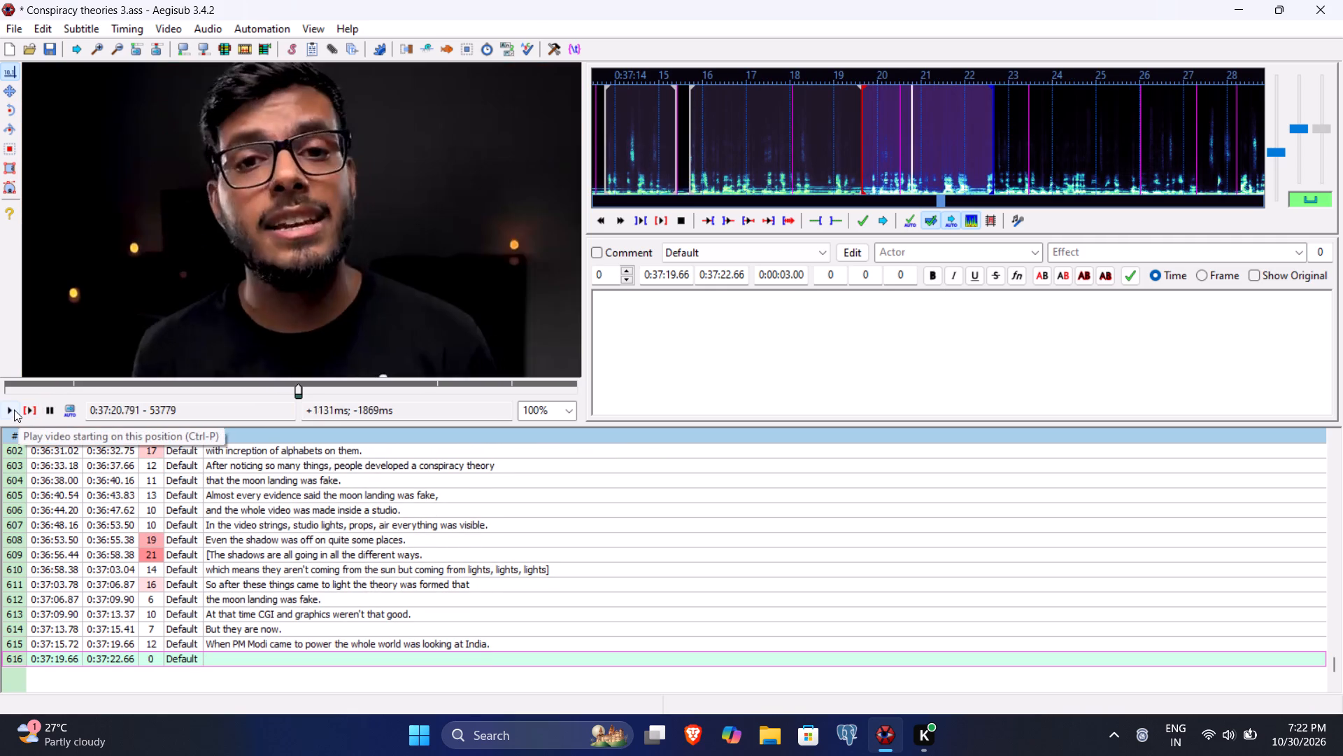
{"action": "left_click", "coordinate": [14, 409]}
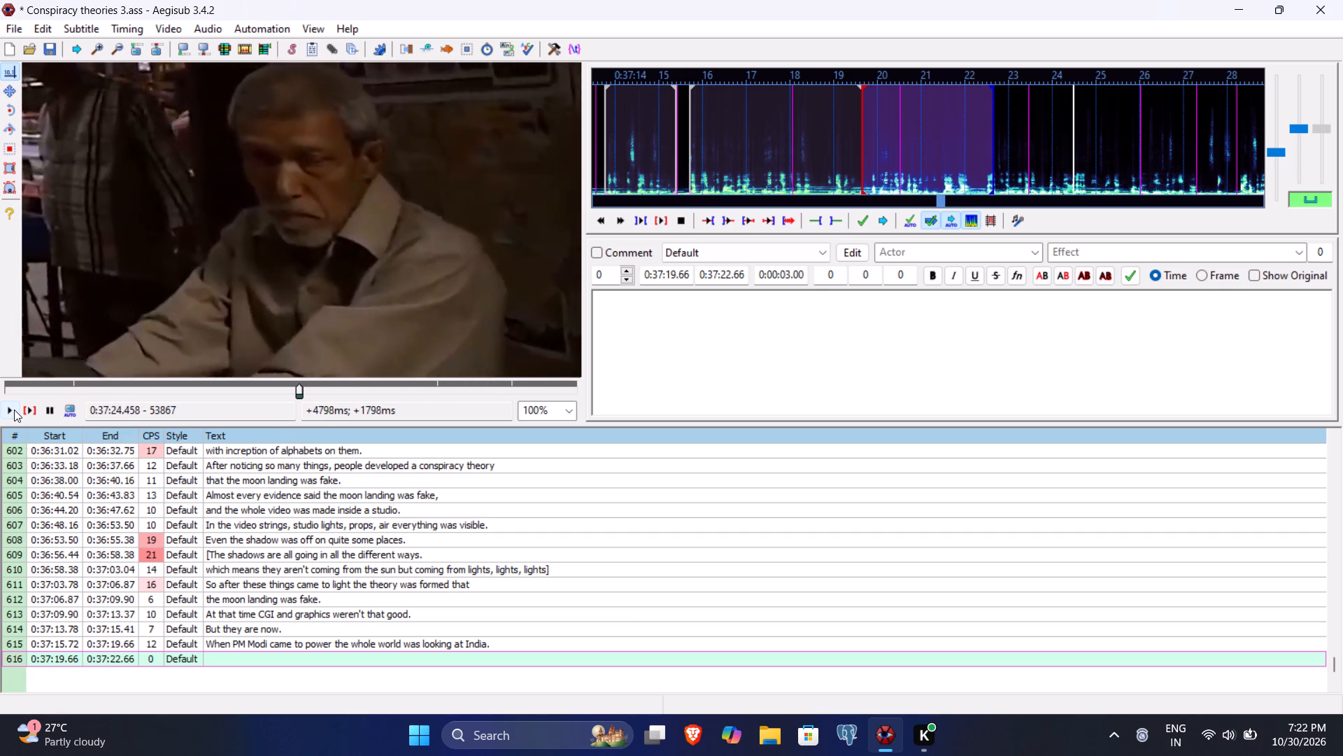
{"action": "left_click", "coordinate": [14, 409]}
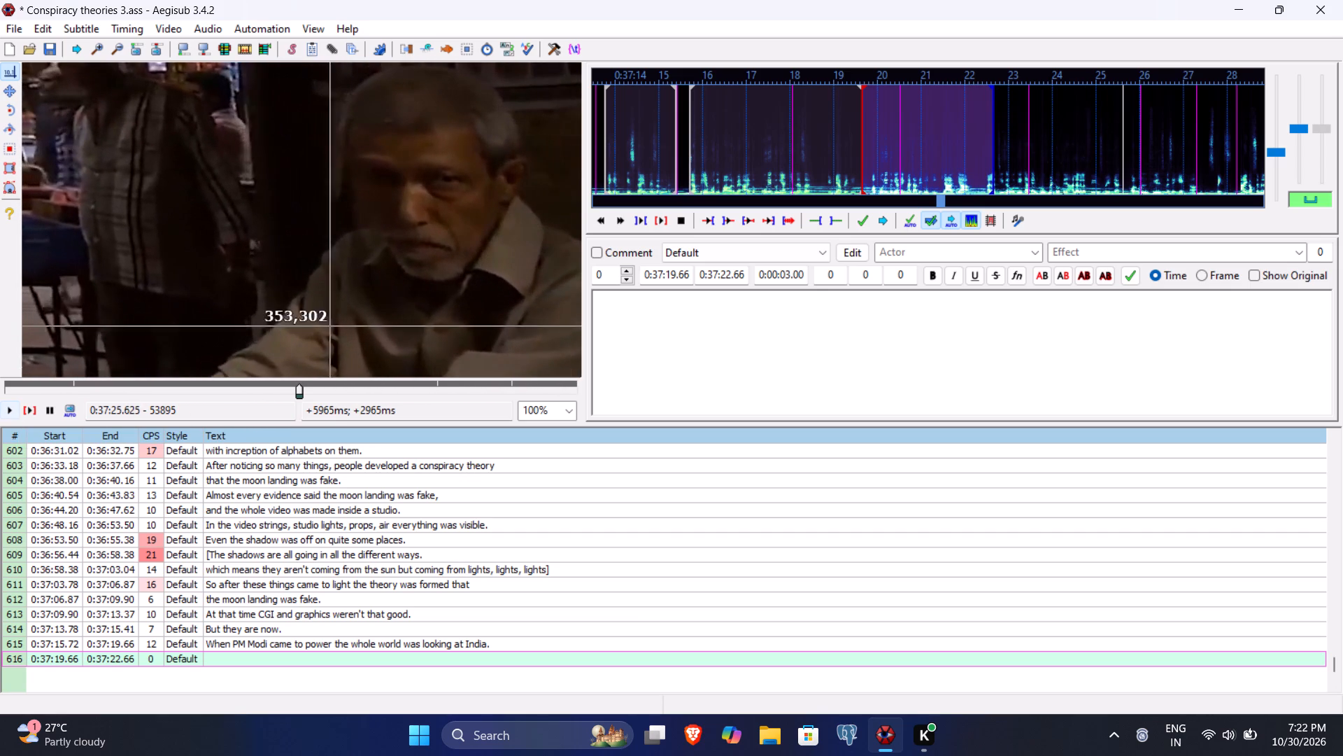
{"action": "left_click", "coordinate": [727, 274]}
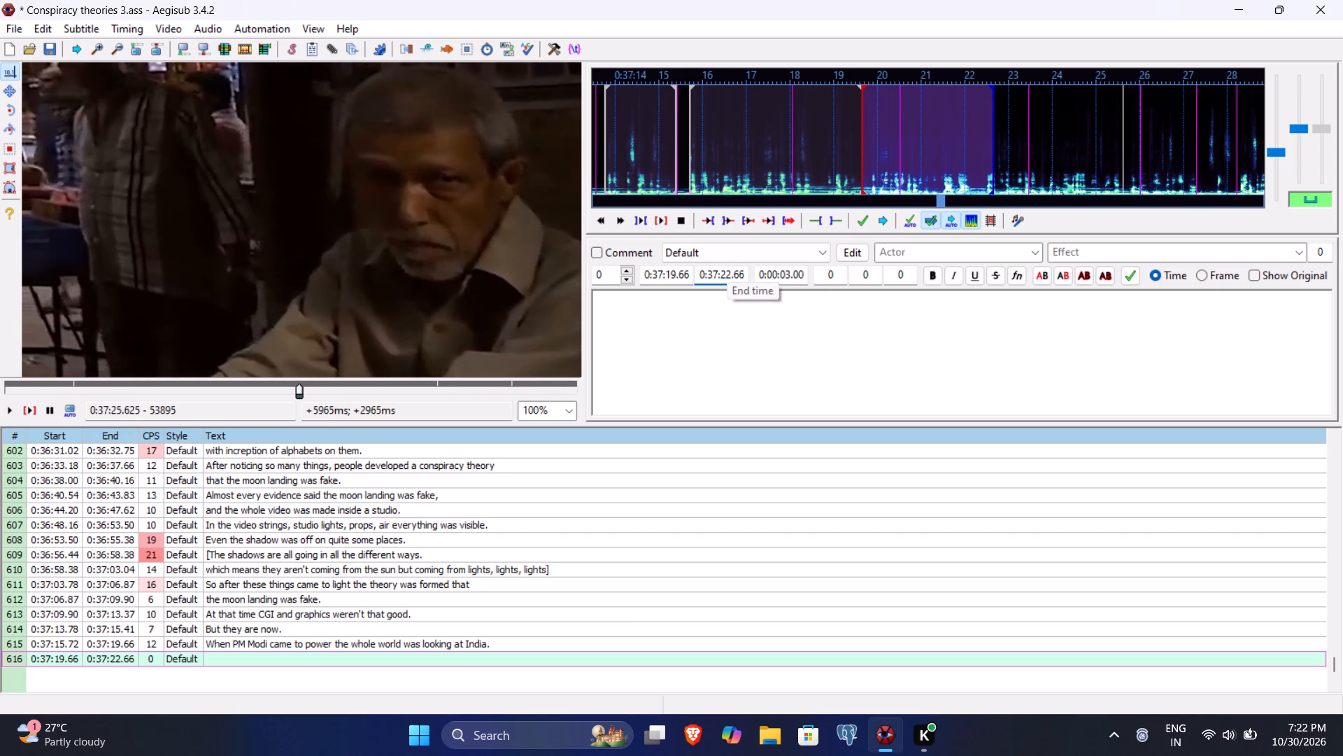
{"action": "key", "text": "5"}
{"action": "type", "text": "62"}
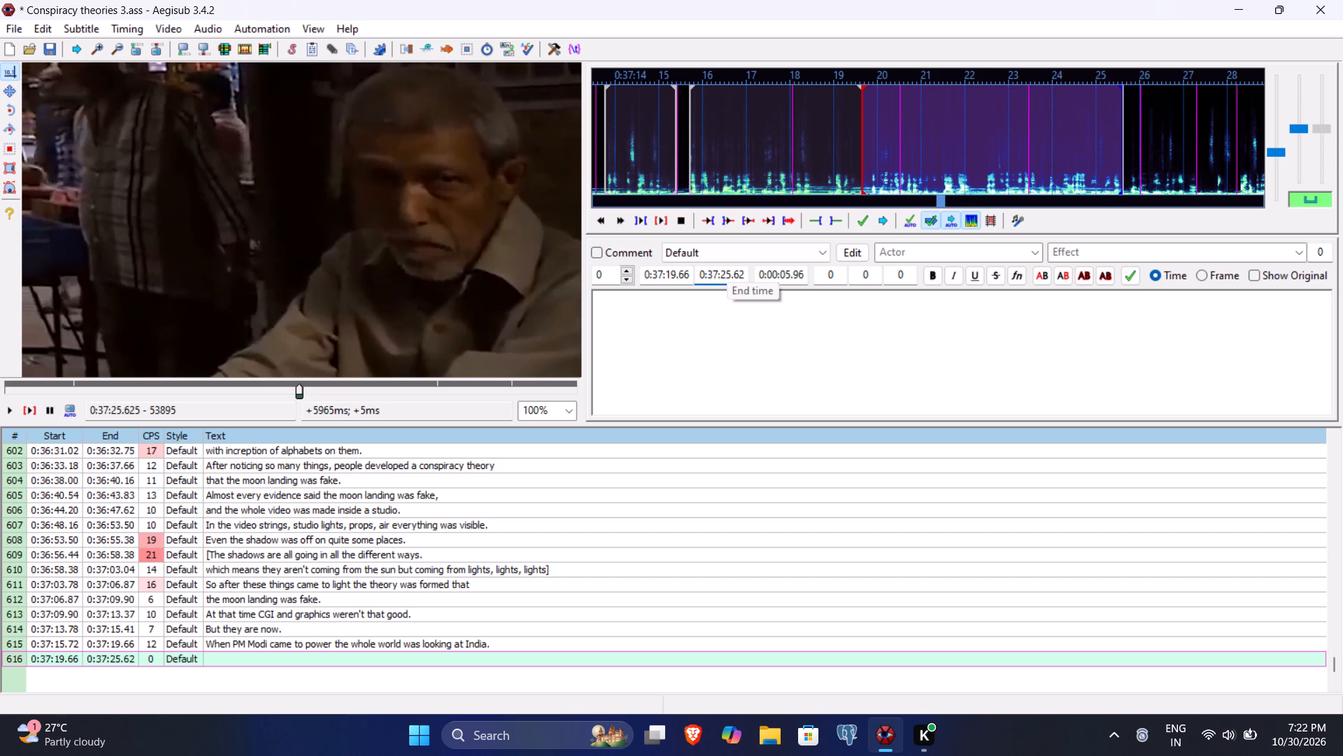
Enter "What will India change or improve in all the different fields." as line 616's text and commit it.
{"action": "left_click", "coordinate": [726, 362]}
{"action": "type", "text": "What"}
{"action": "key", "text": "space"}
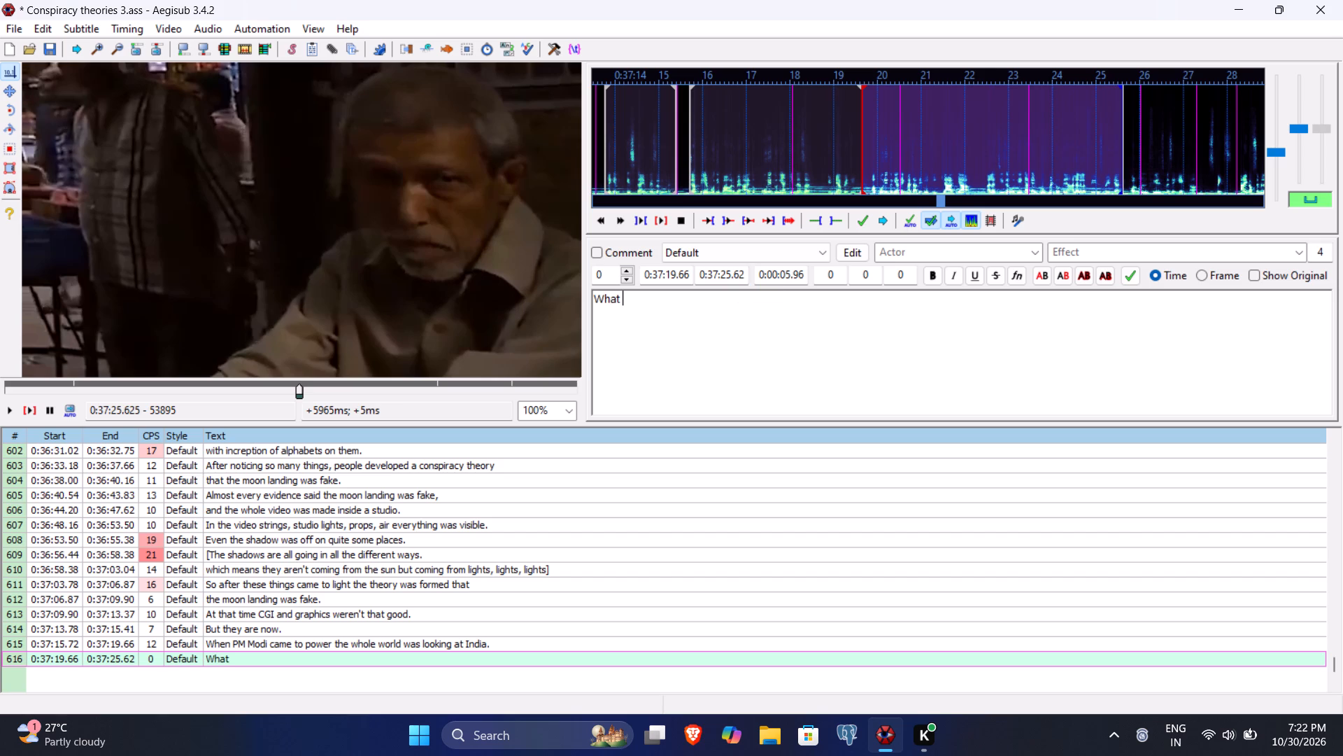
{"action": "type", "text": "will India change or"}
{"action": "key", "text": "space"}
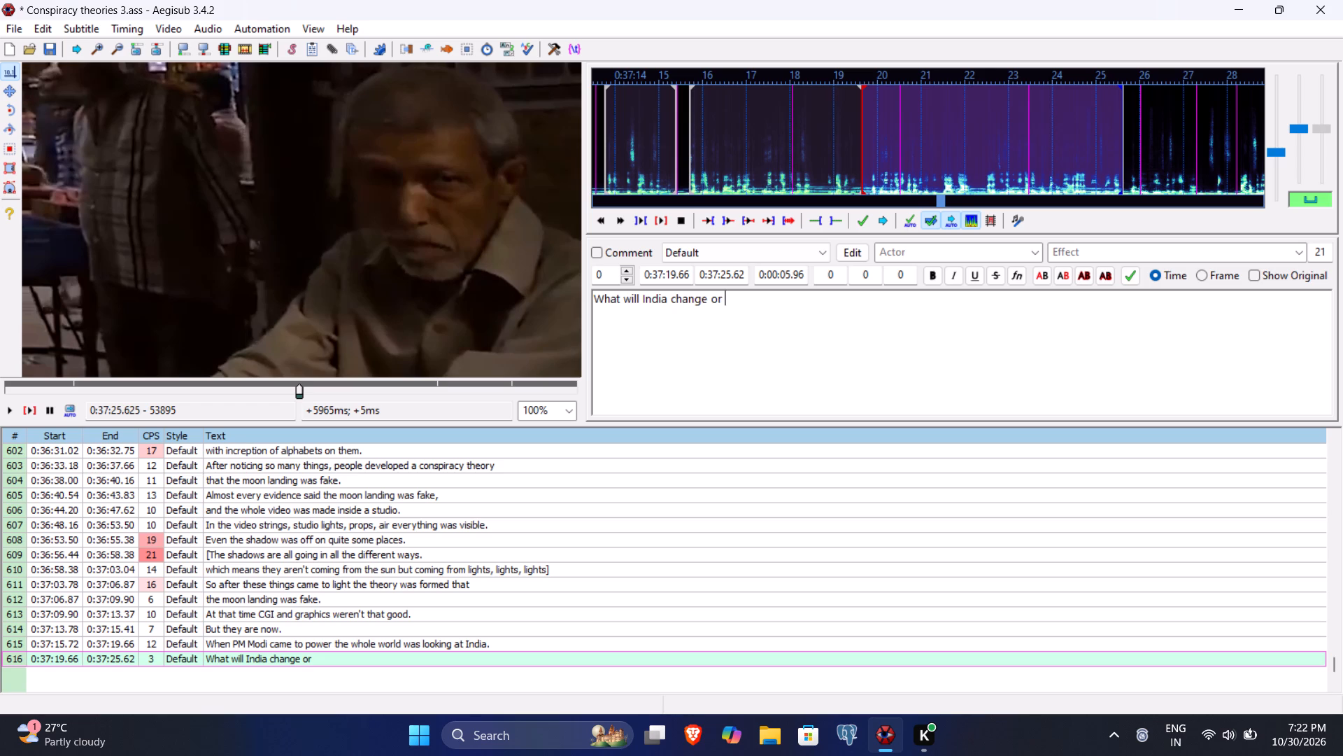
{"action": "type", "text": "improve in all the f"}
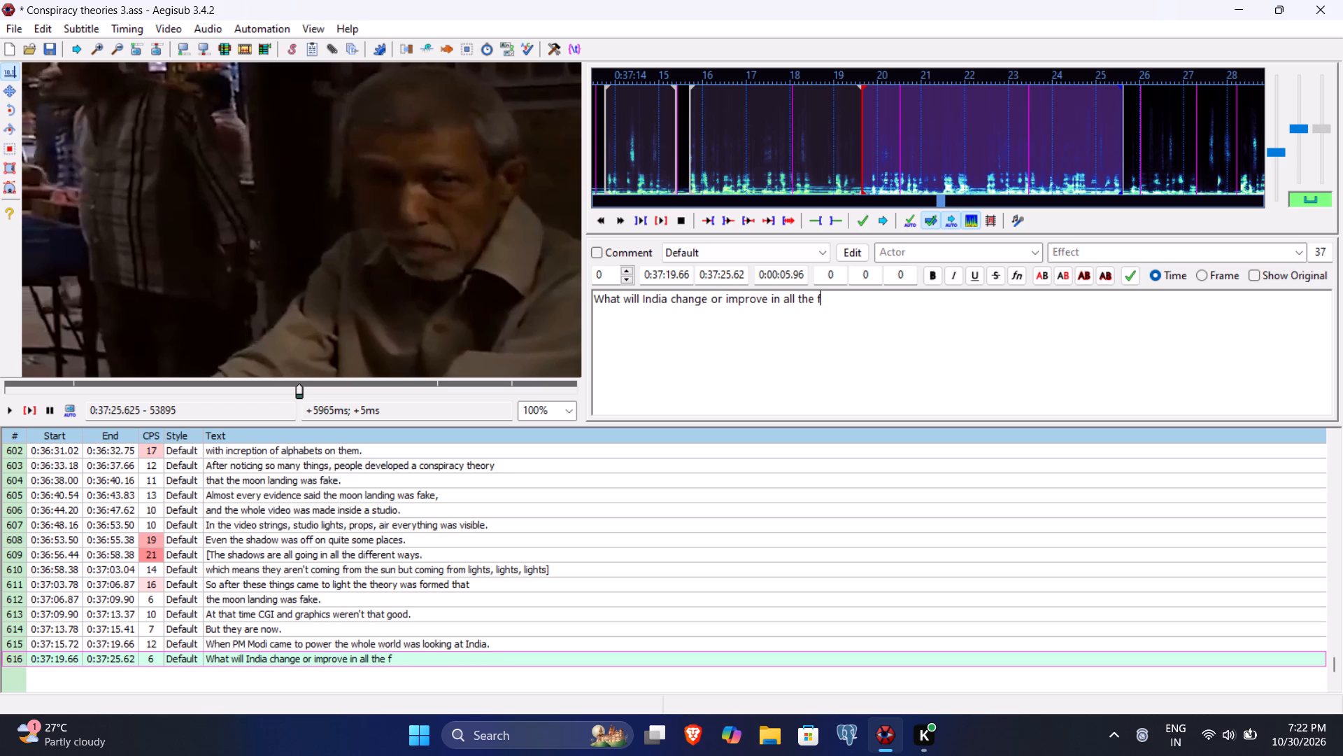
{"action": "key", "text": "BackSpace"}
{"action": "type", "text": "different field"}
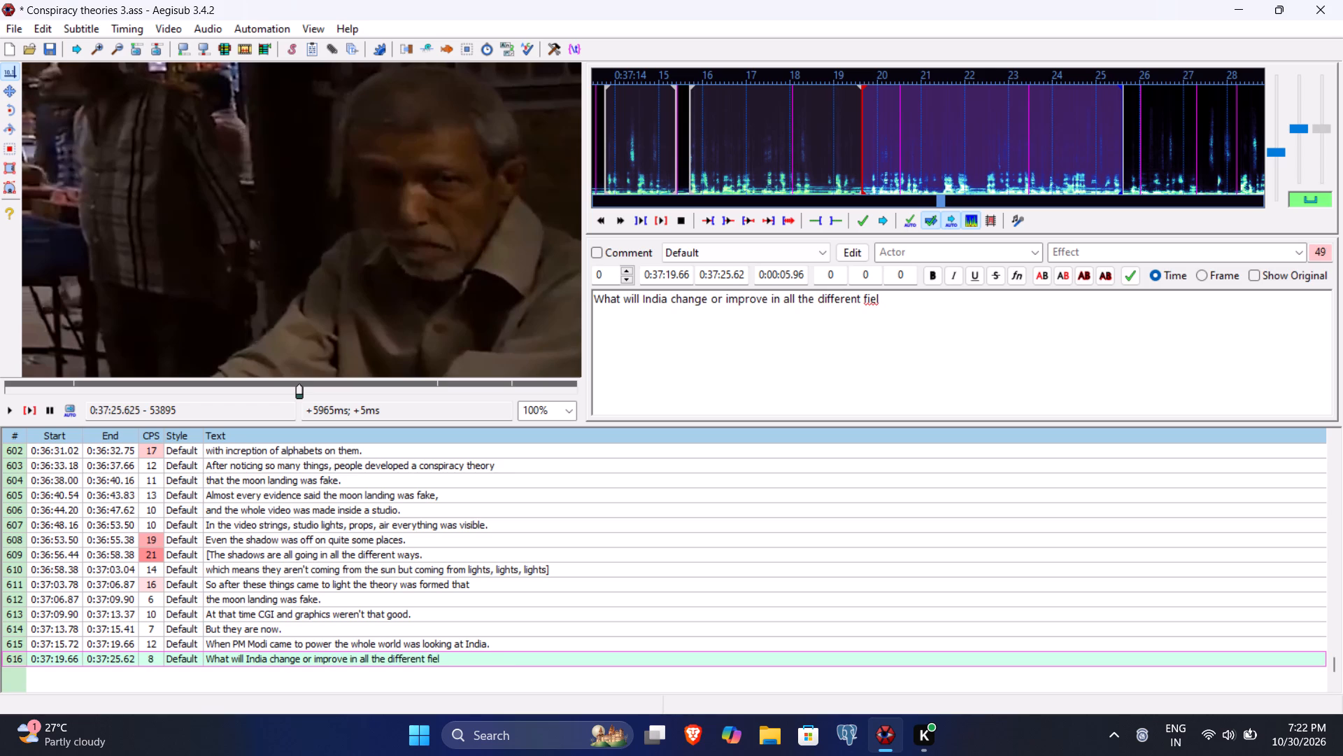
{"action": "type", "text": "s."}
{"action": "key", "text": "Return"}
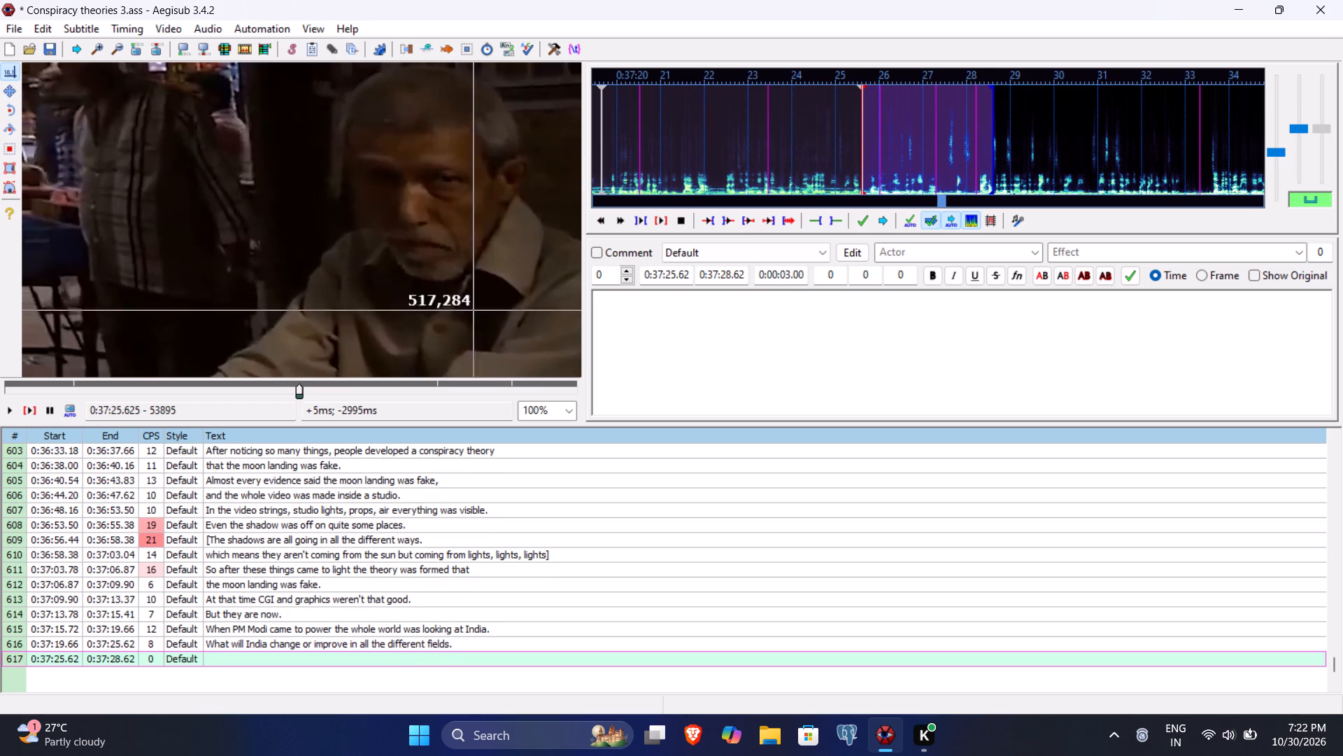
Play line 617 to the end of its phrase and set its end time to 0:37:28.04.
{"action": "left_click", "coordinate": [31, 407]}
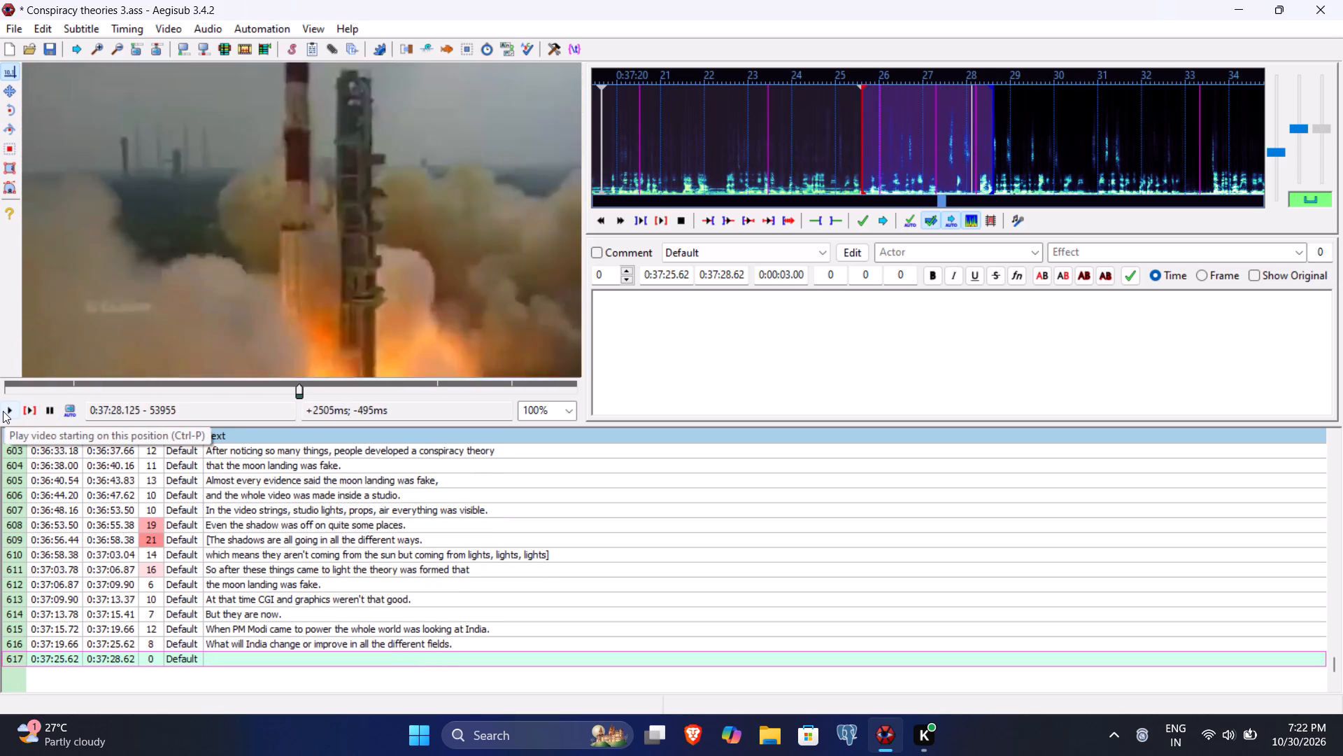
{"action": "left_click", "coordinate": [24, 409]}
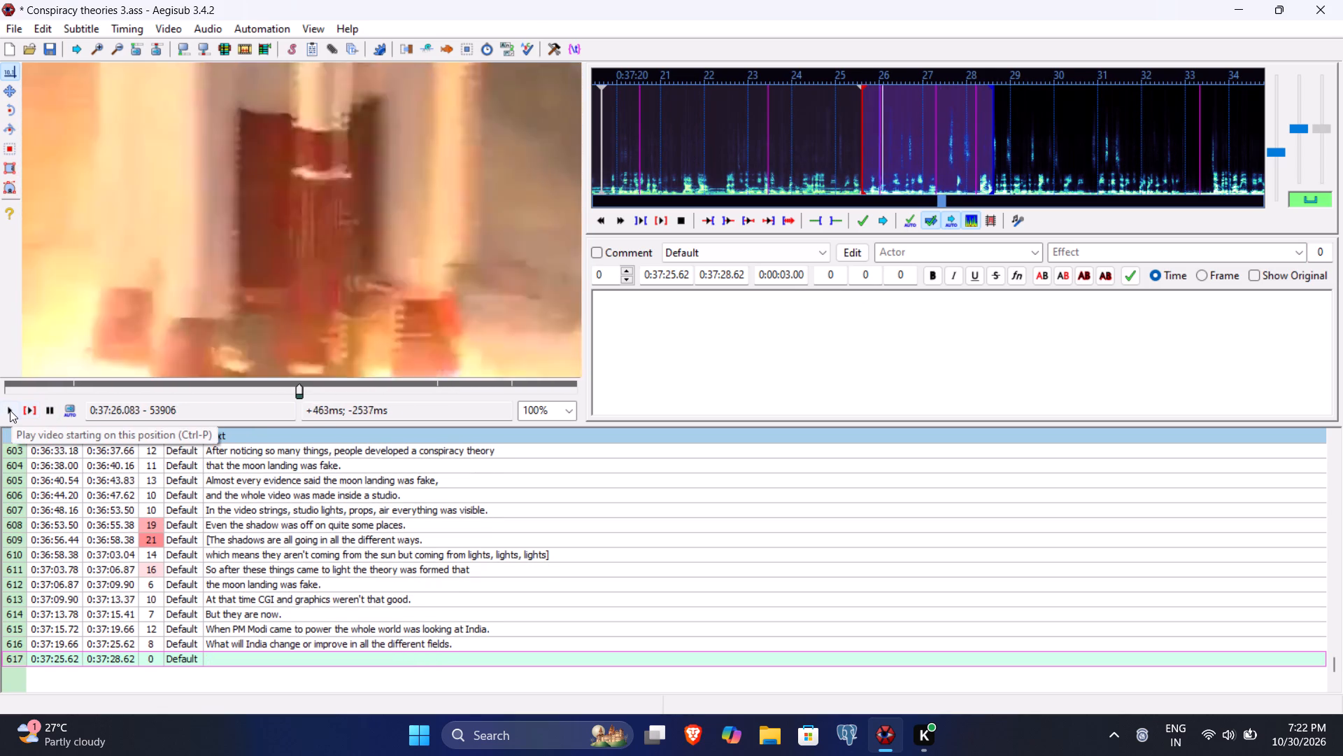
{"action": "left_click", "coordinate": [9, 409]}
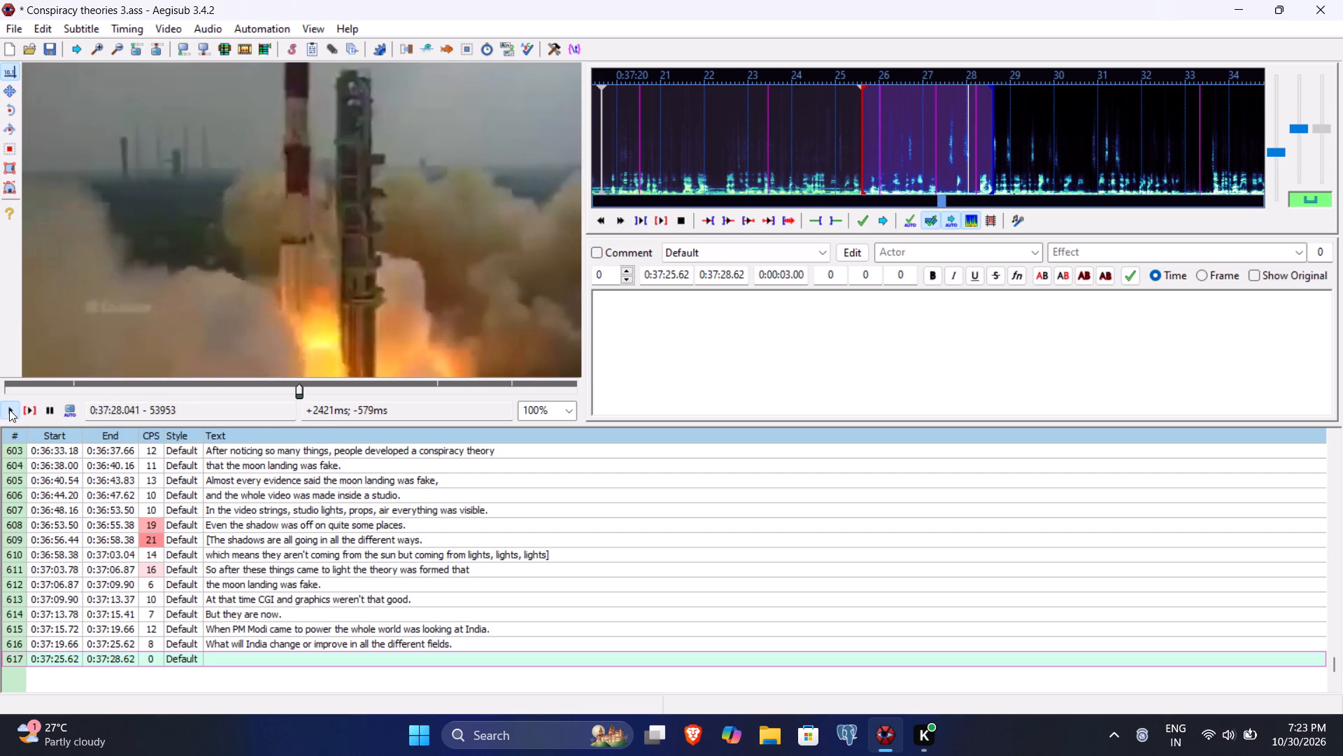
{"action": "left_click", "coordinate": [731, 277]}
{"action": "type", "text": "04"}
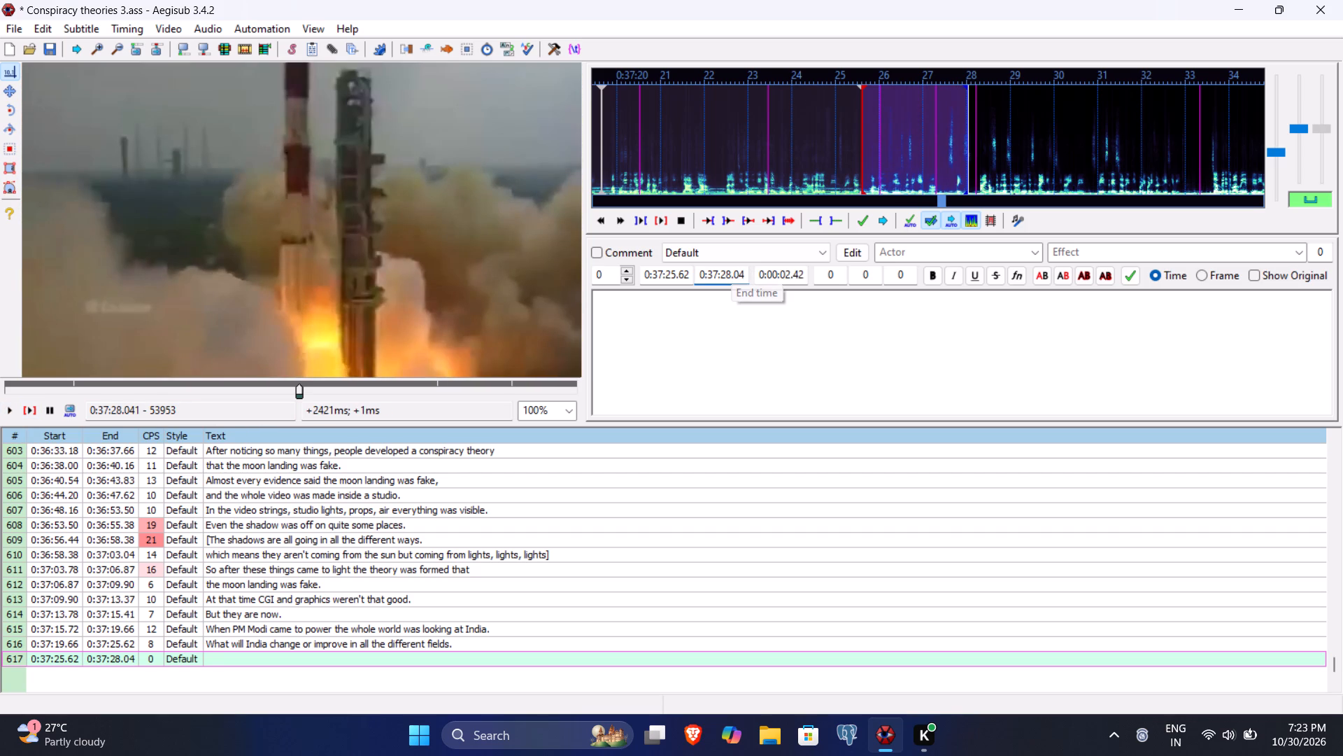
Enter "And among those fields was space." as line 617's text, save the file and commit the line.
{"action": "left_click", "coordinate": [713, 351]}
{"action": "type", "text": "And m"}
{"action": "key", "text": "BackSpace"}
{"action": "type", "text": "among those filed"}
{"action": "key", "text": "BackSpace"}
{"action": "key", "text": "BackSpace"}
{"action": "key", "text": "BackSpace"}
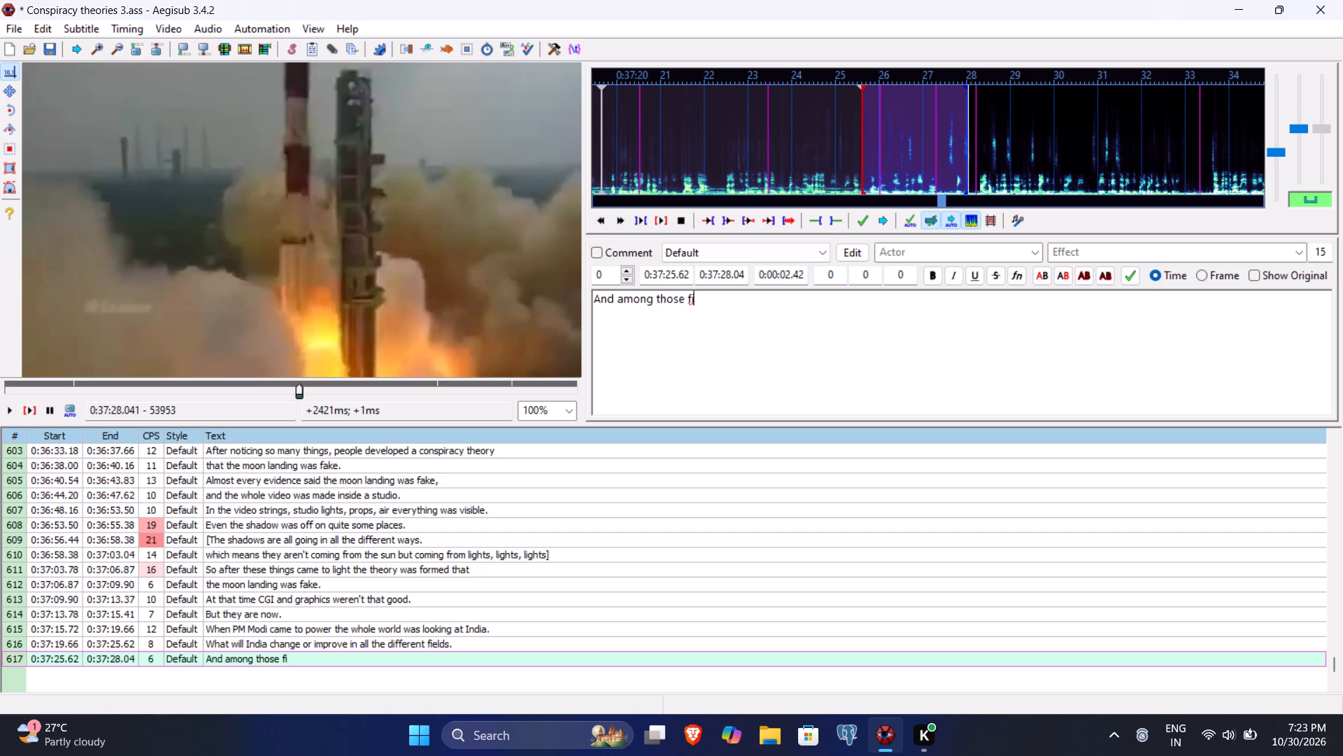
{"action": "type", "text": "elds was space"}
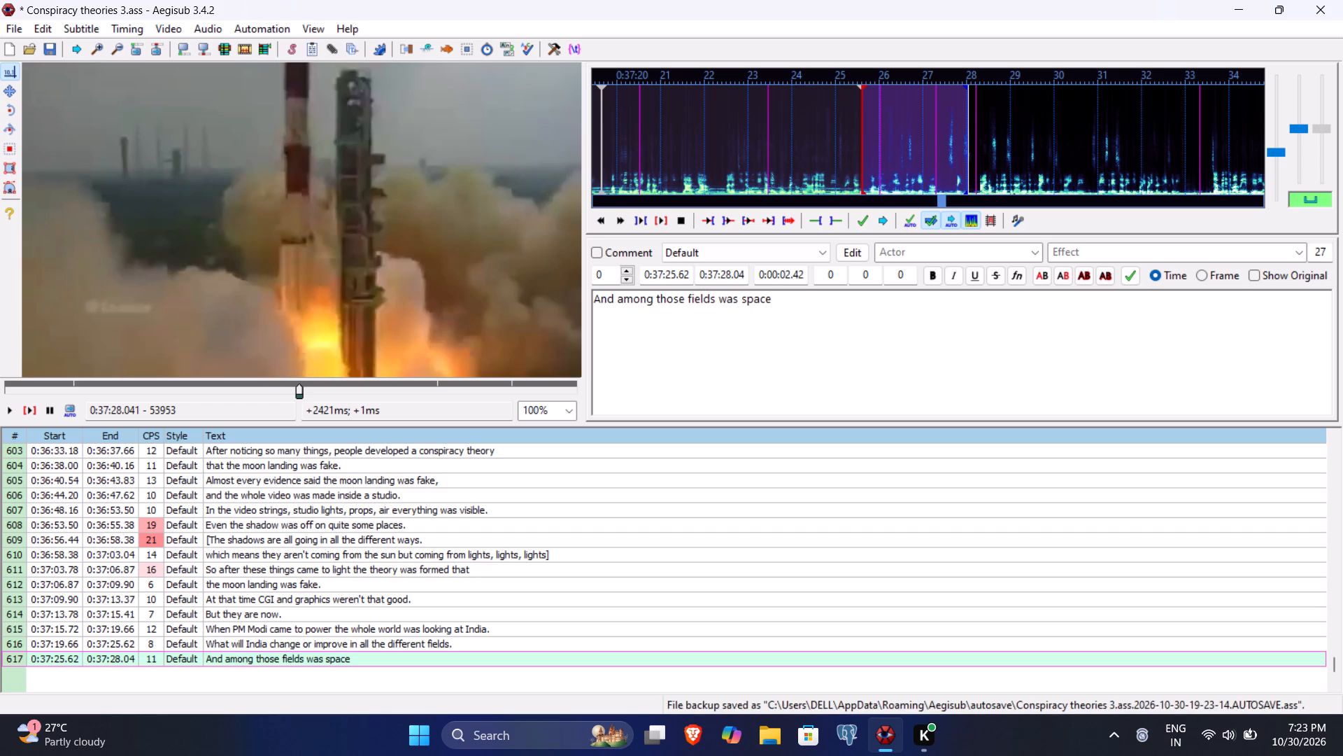
{"action": "key", "text": "period"}
{"action": "key", "text": "ctrl+s"}
{"action": "key", "text": "Return"}
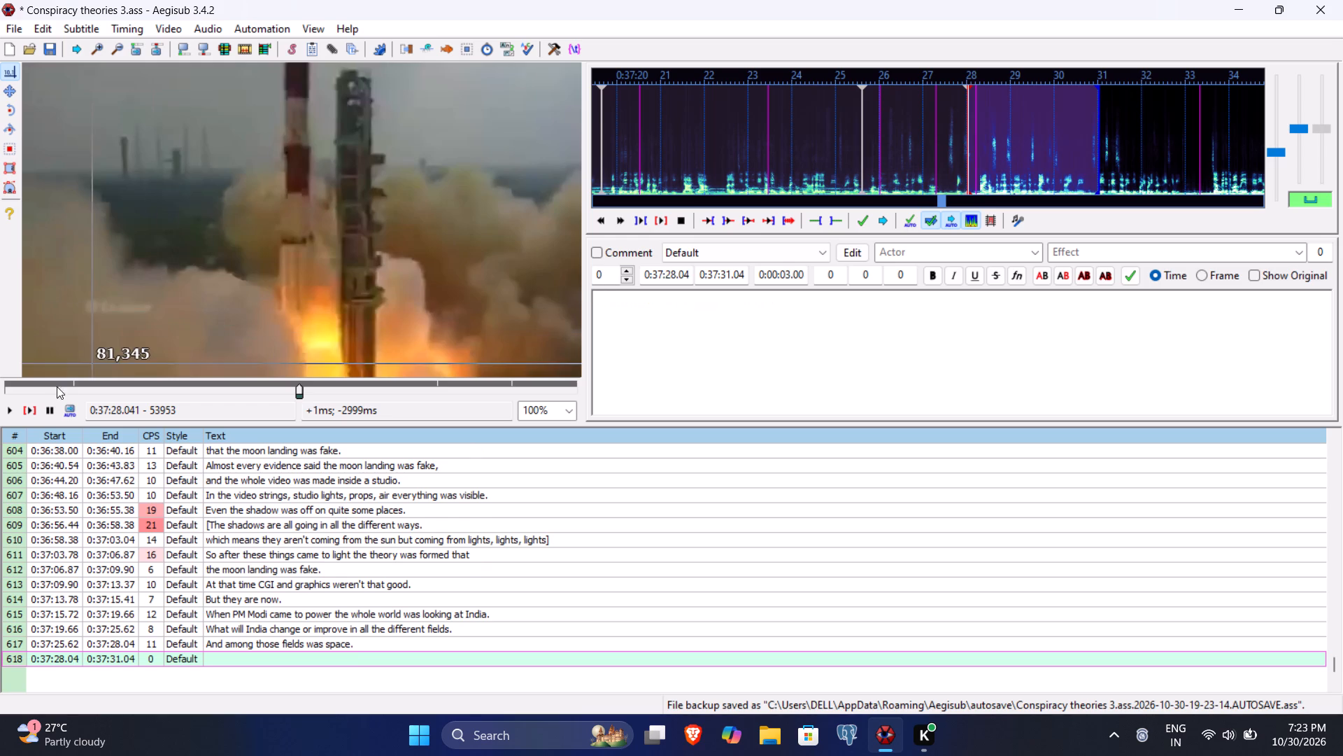
Play line 618, then enter "Kind of similar scenario when in 1969" as its text and commit it.
{"action": "left_click", "coordinate": [33, 410]}
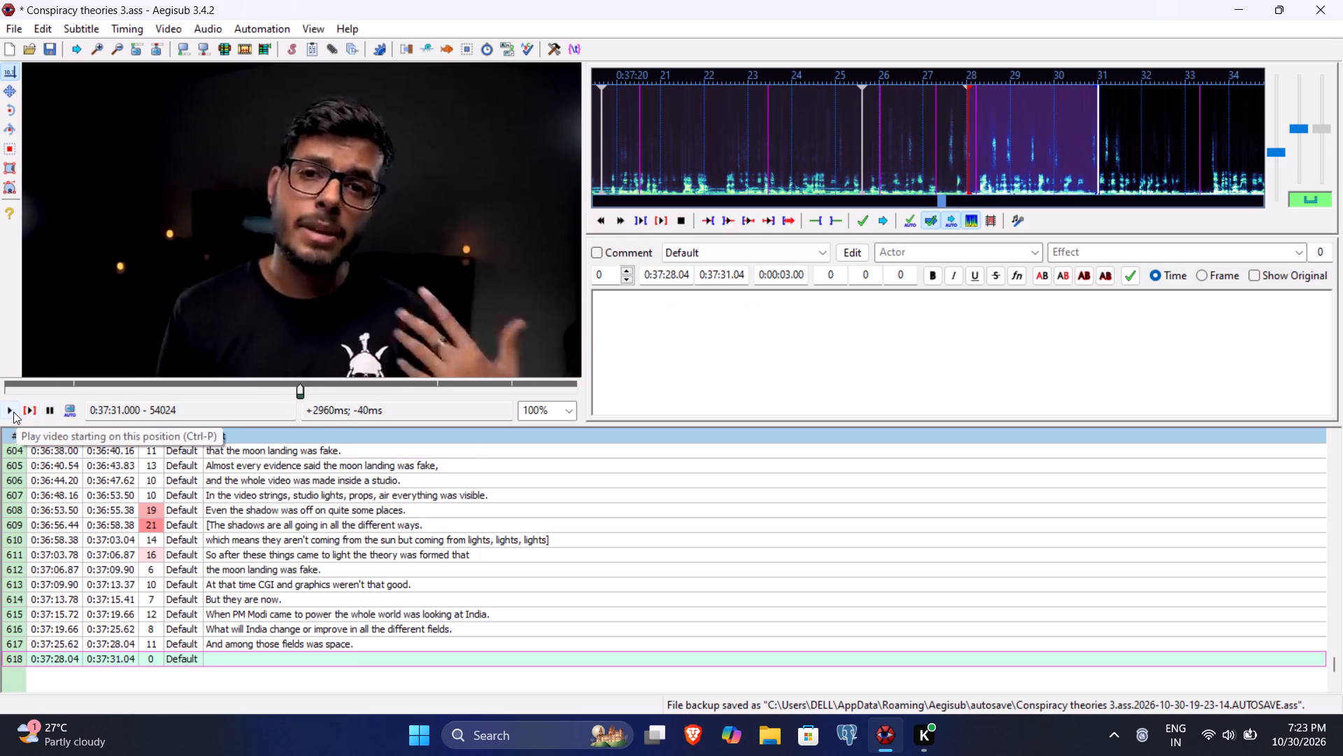
{"action": "key", "text": "k"}
{"action": "key", "text": "BackSpace"}
{"action": "type", "text": "Kind of similar scenario when in 1969"}
{"action": "key", "text": "Return"}
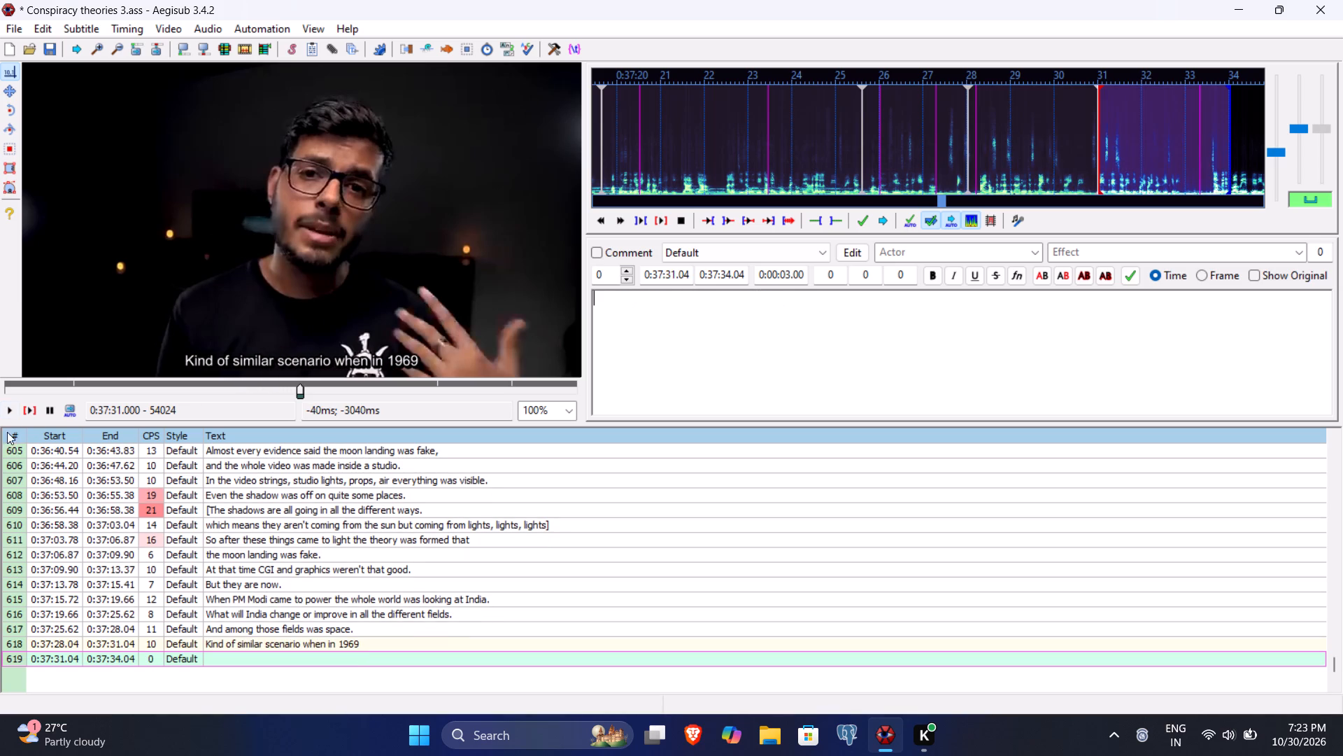
Play line 619 to the end of its phrase and set its end time to 0:37:33.00.
{"action": "left_click", "coordinate": [37, 408]}
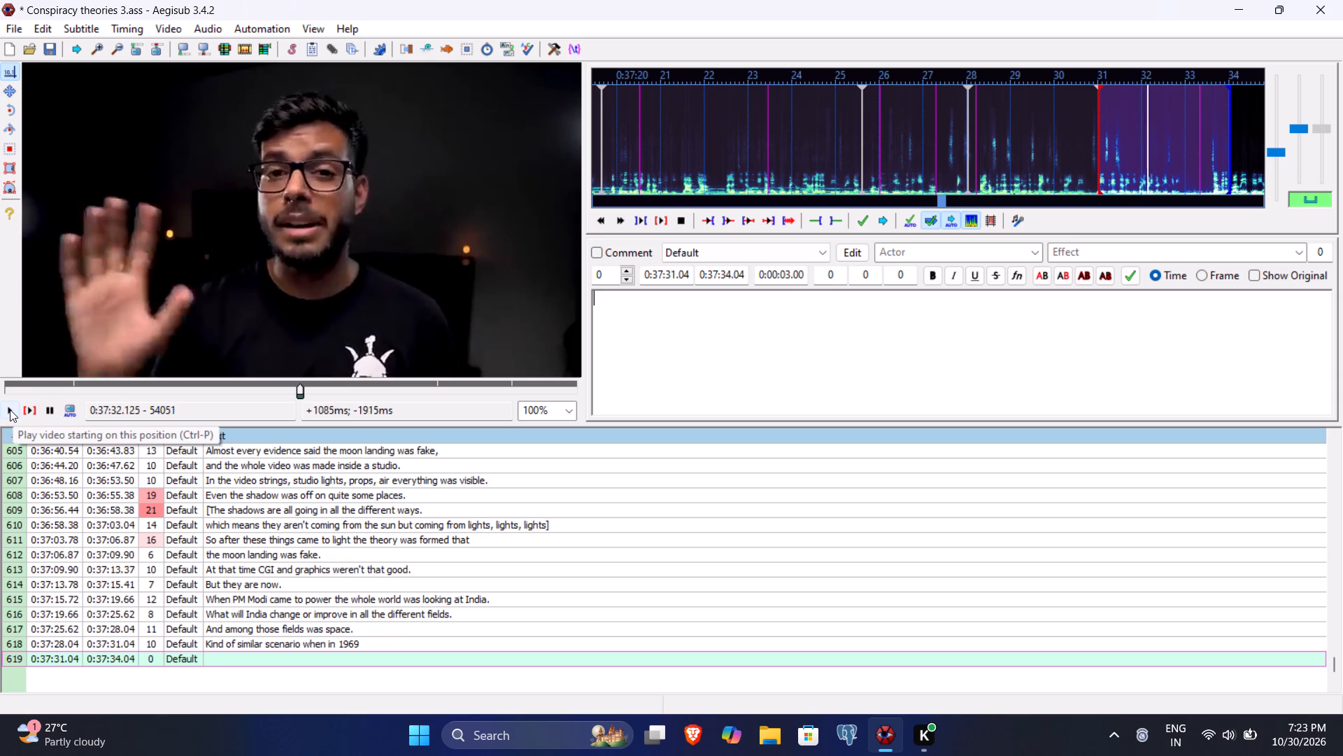
{"action": "left_click", "coordinate": [10, 409]}
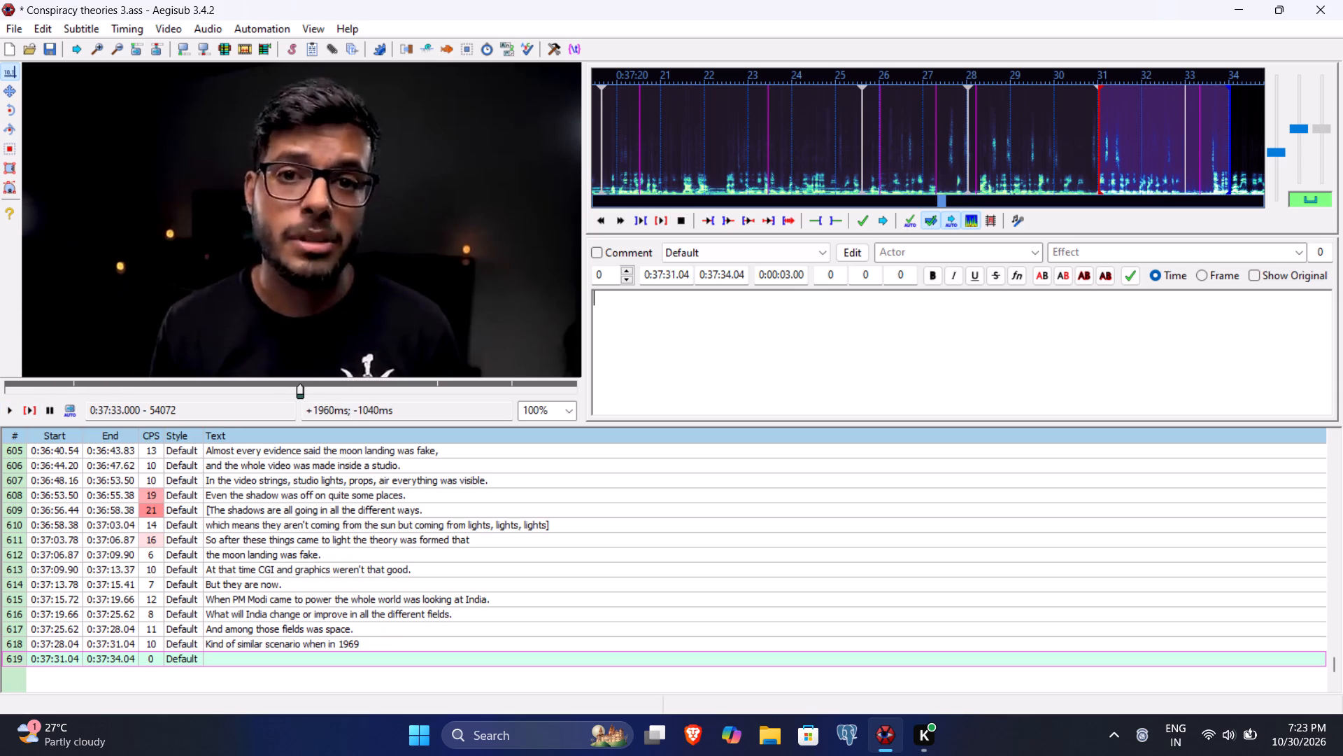
{"action": "left_click", "coordinate": [727, 275]}
{"action": "type", "text": "300"}
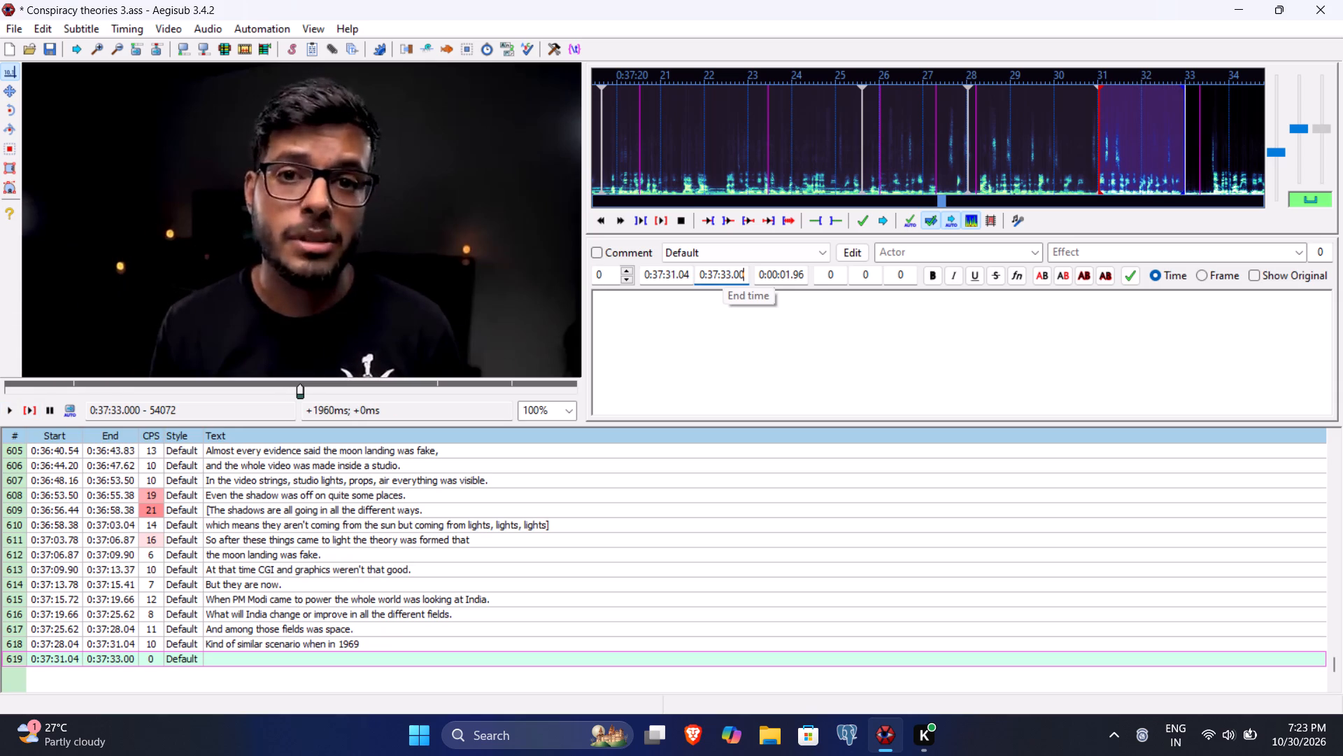
Enter "when huge countries were in a space race." as line 619's text, save the file and commit the line.
{"action": "left_click", "coordinate": [711, 336]}
{"action": "key", "text": "w"}
{"action": "type", "text": "hen"}
{"action": "key", "text": "space"}
{"action": "type", "text": "huge count"}
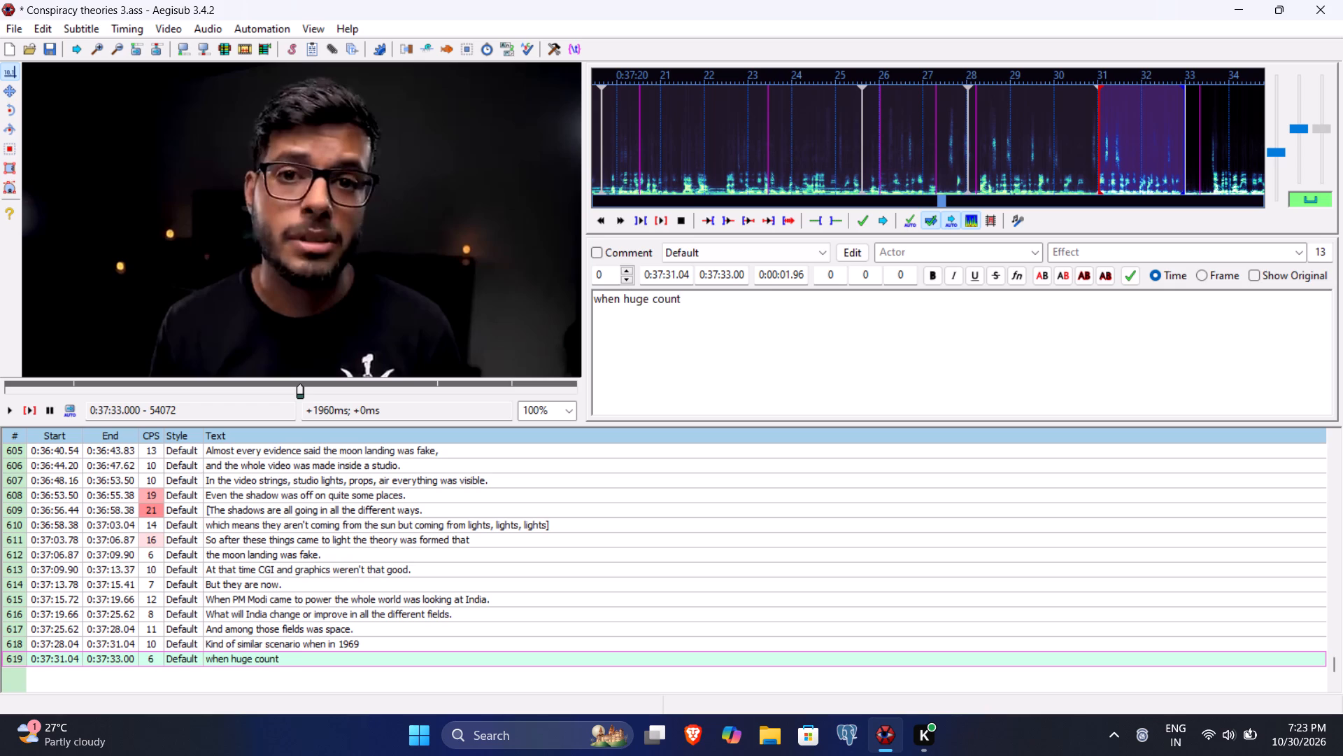
{"action": "type", "text": "riees"}
{"action": "key", "text": "BackSpace"}
{"action": "key", "text": "BackSpace"}
{"action": "type", "text": "s were in a spce"}
{"action": "key", "text": "BackSpace"}
{"action": "key", "text": "BackSpace"}
{"action": "type", "text": "ace race"}
{"action": "key", "text": "period"}
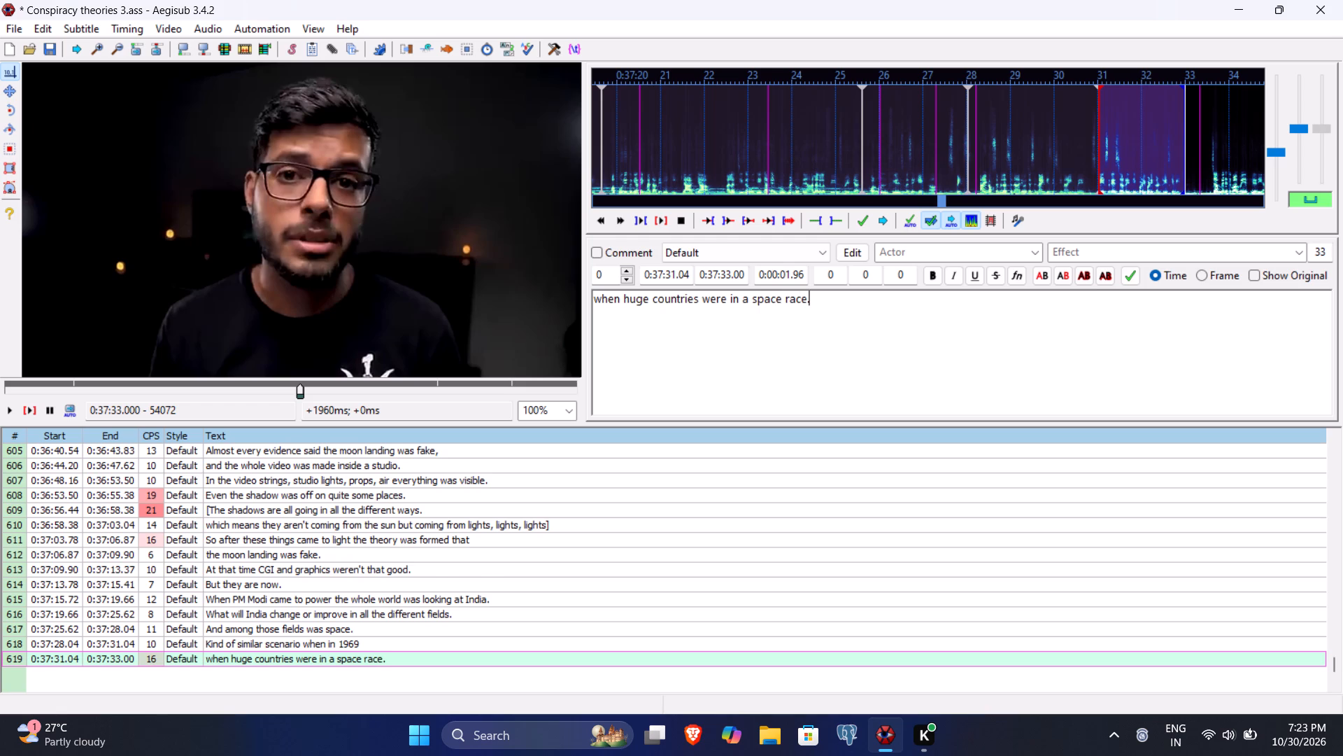
{"action": "key", "text": "ctrl+s"}
{"action": "key", "text": "Return"}
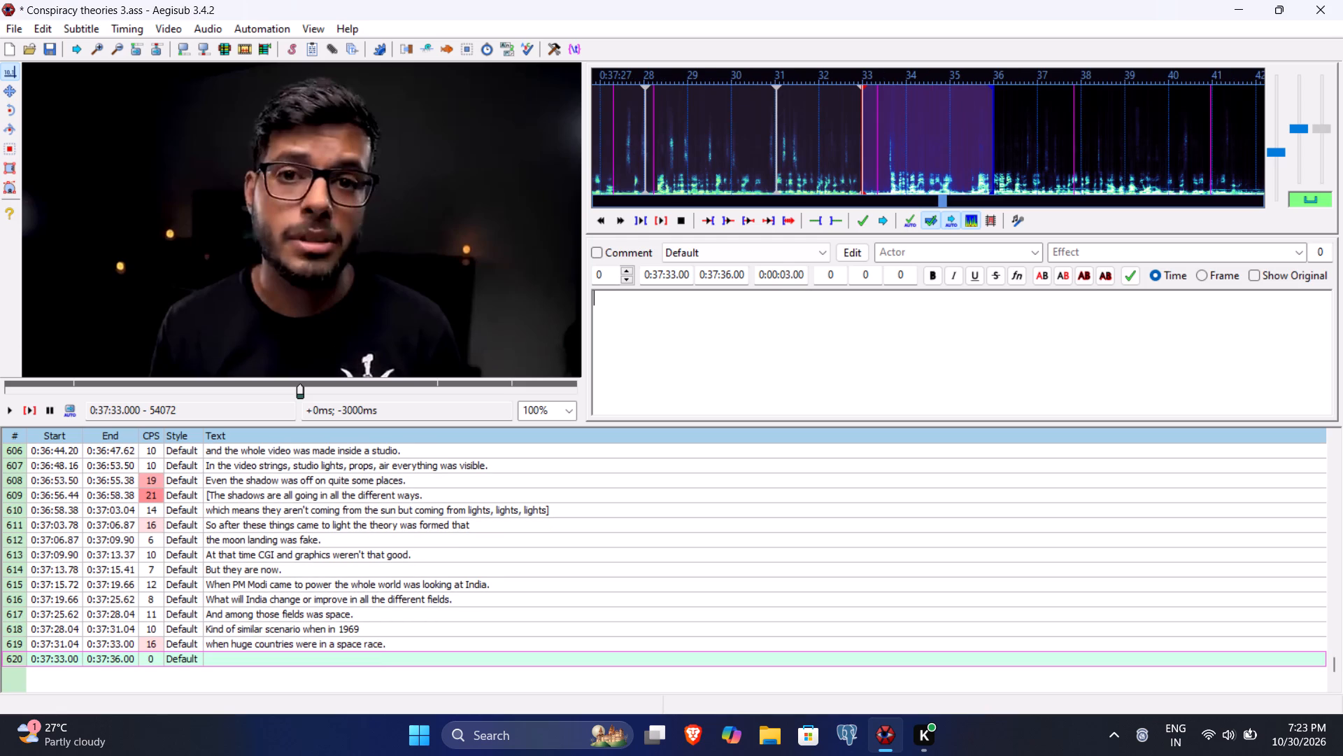
Play line 620's phrase, set its times to 0:37:33.54 start and 0:37:35.16 end, and save the file.
{"action": "left_click", "coordinate": [31, 409]}
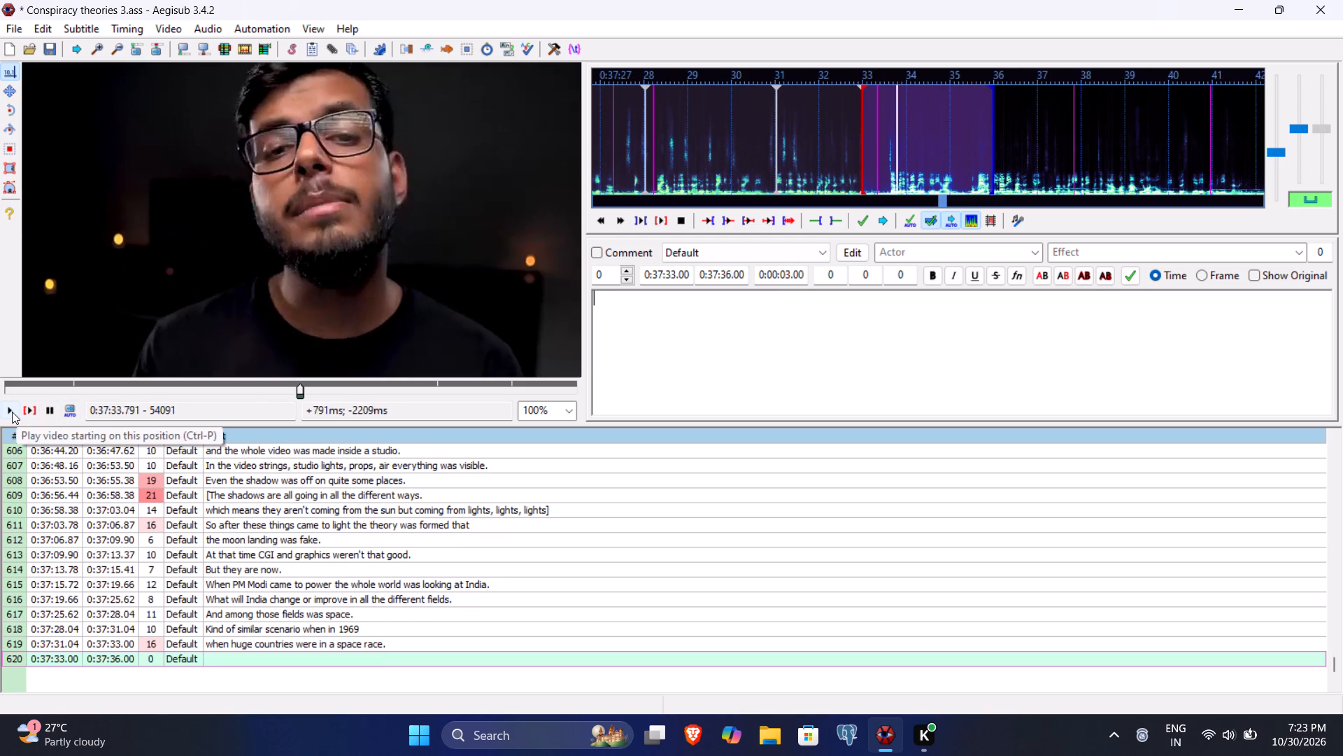
{"action": "left_click", "coordinate": [12, 412]}
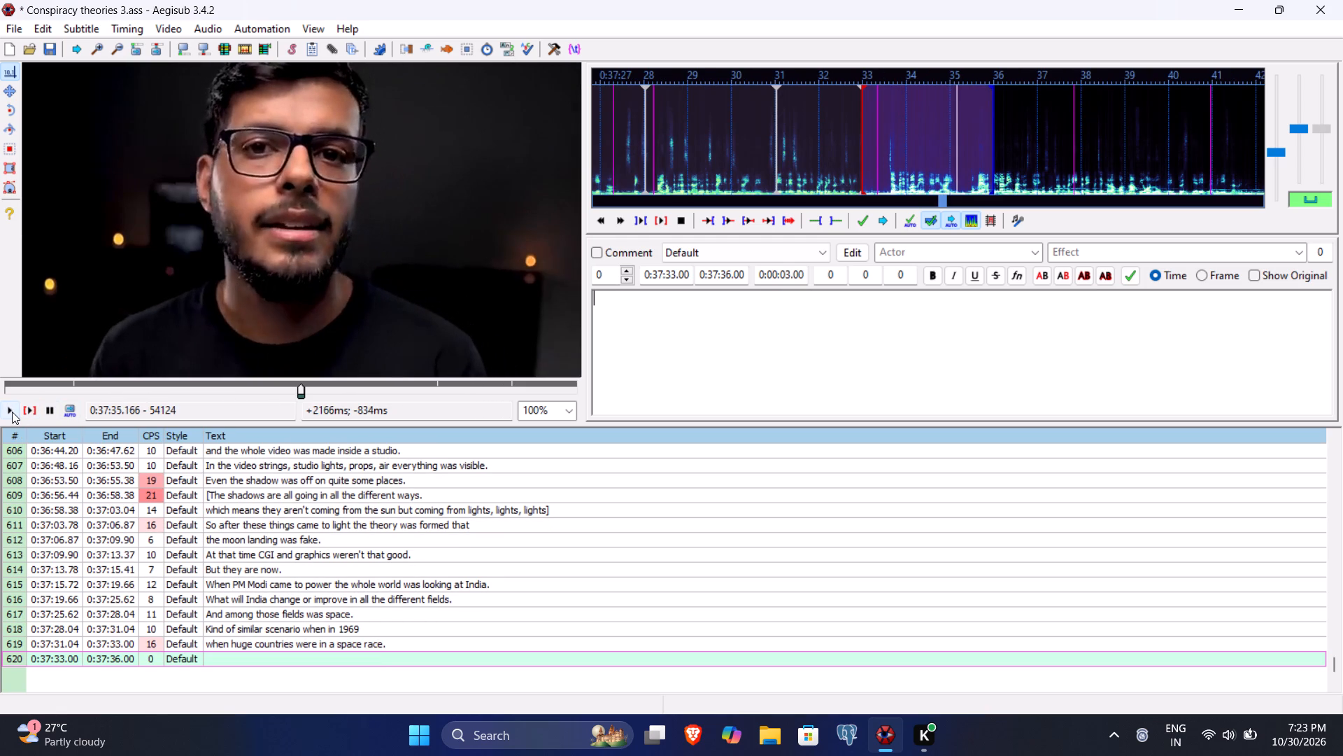
{"action": "left_click", "coordinate": [723, 282]}
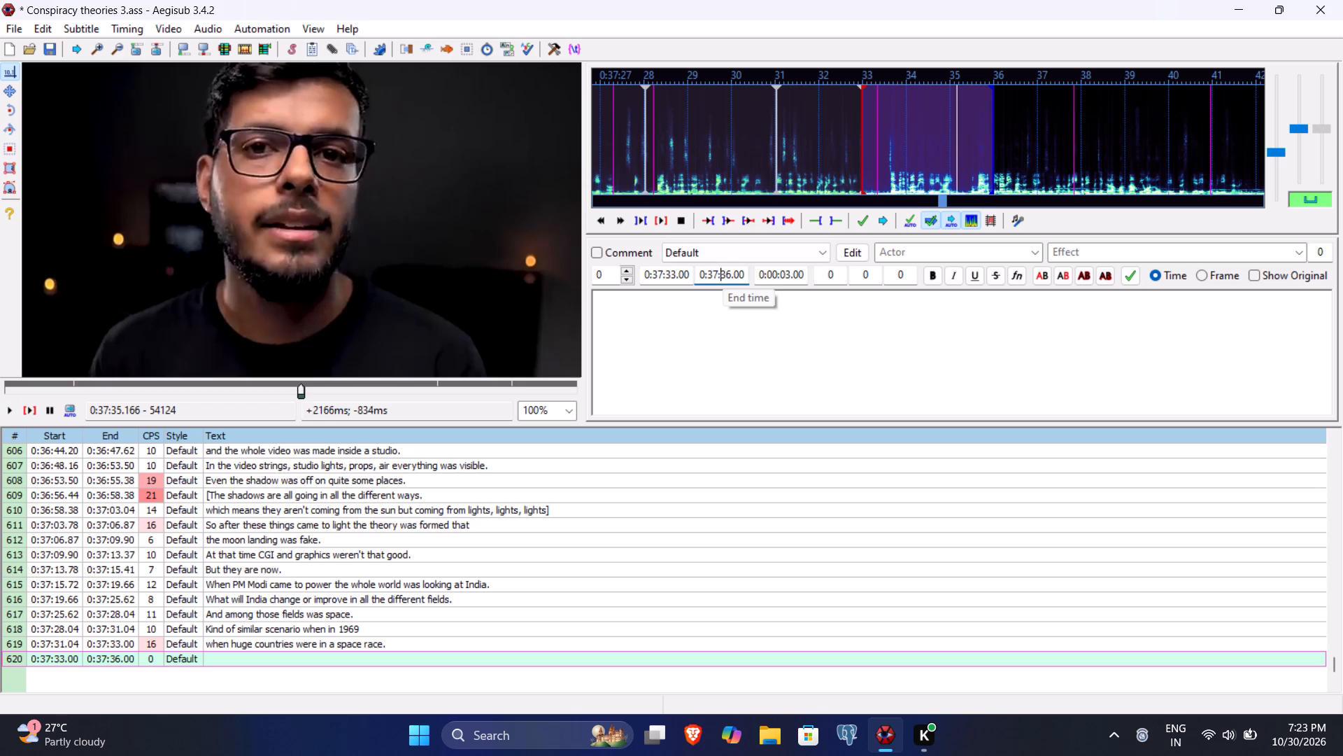
{"action": "type", "text": "3516"}
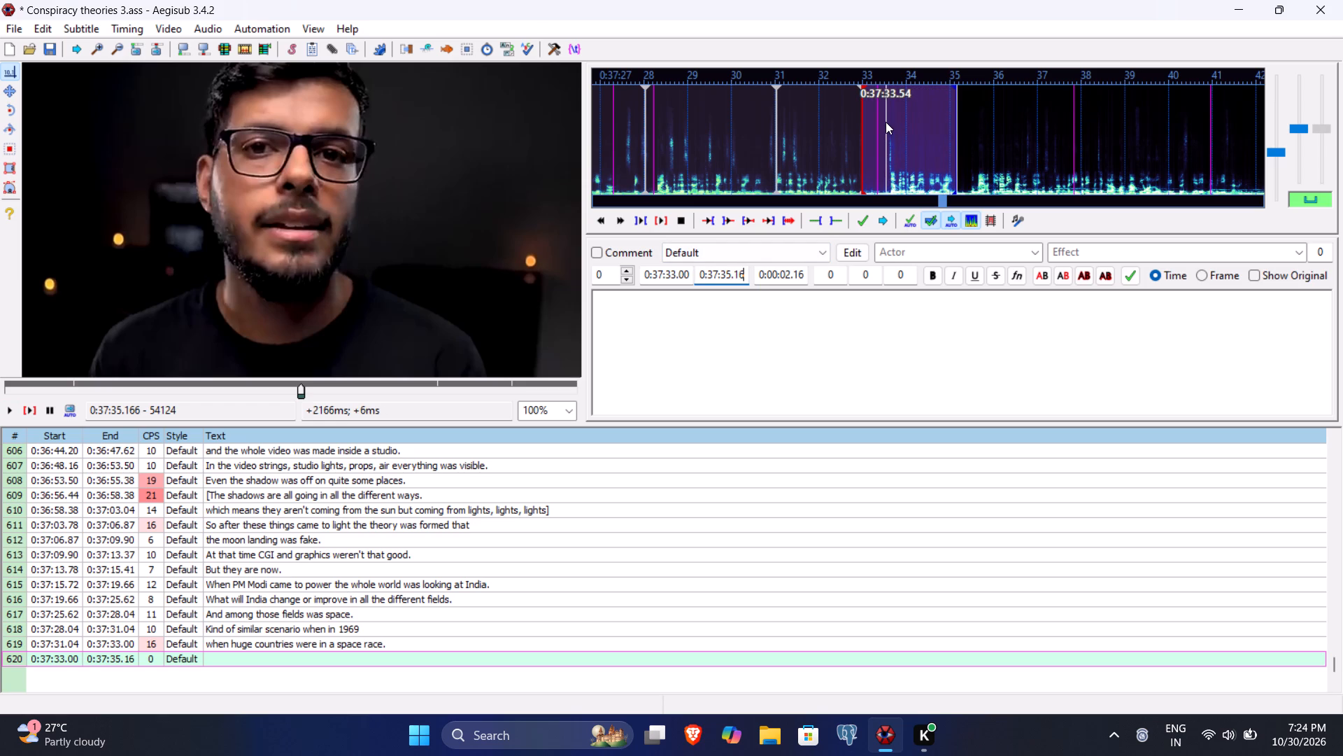
{"action": "left_click", "coordinate": [675, 278]}
{"action": "type", "text": "54"}
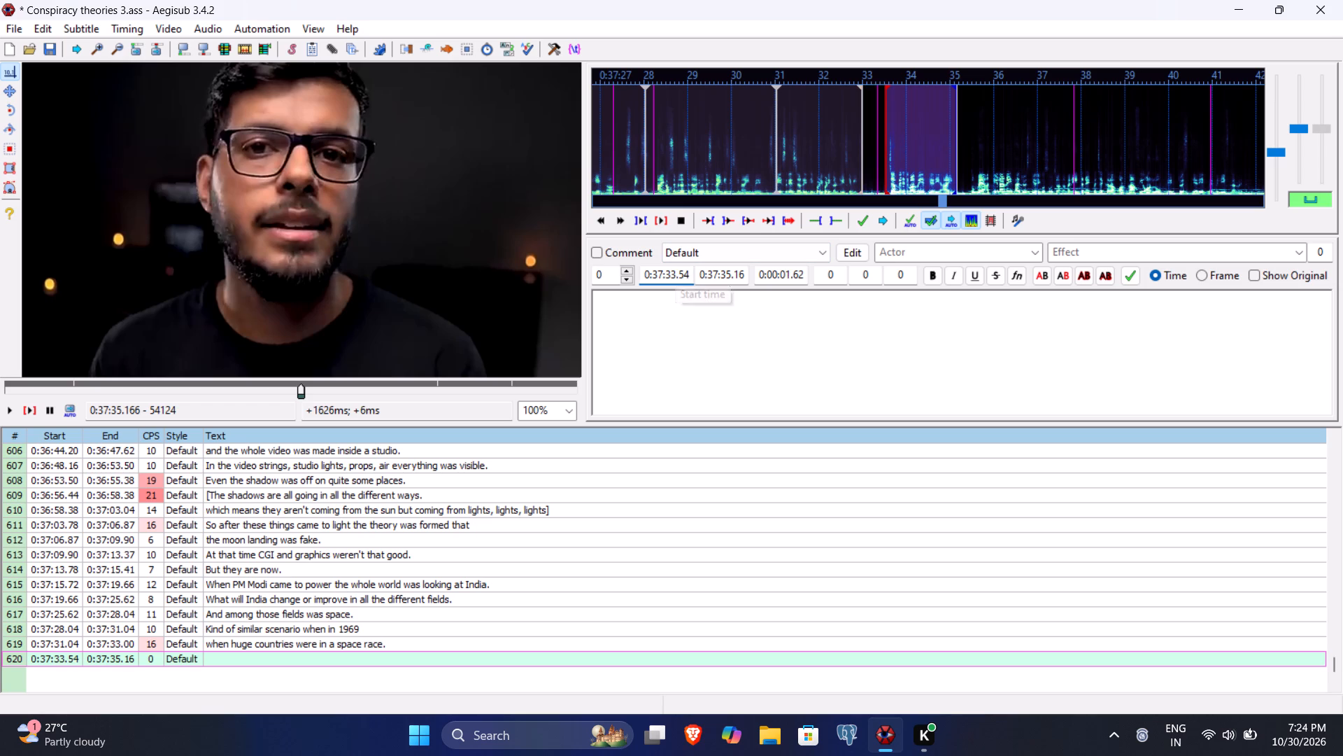
{"action": "key", "text": "ctrl+s"}
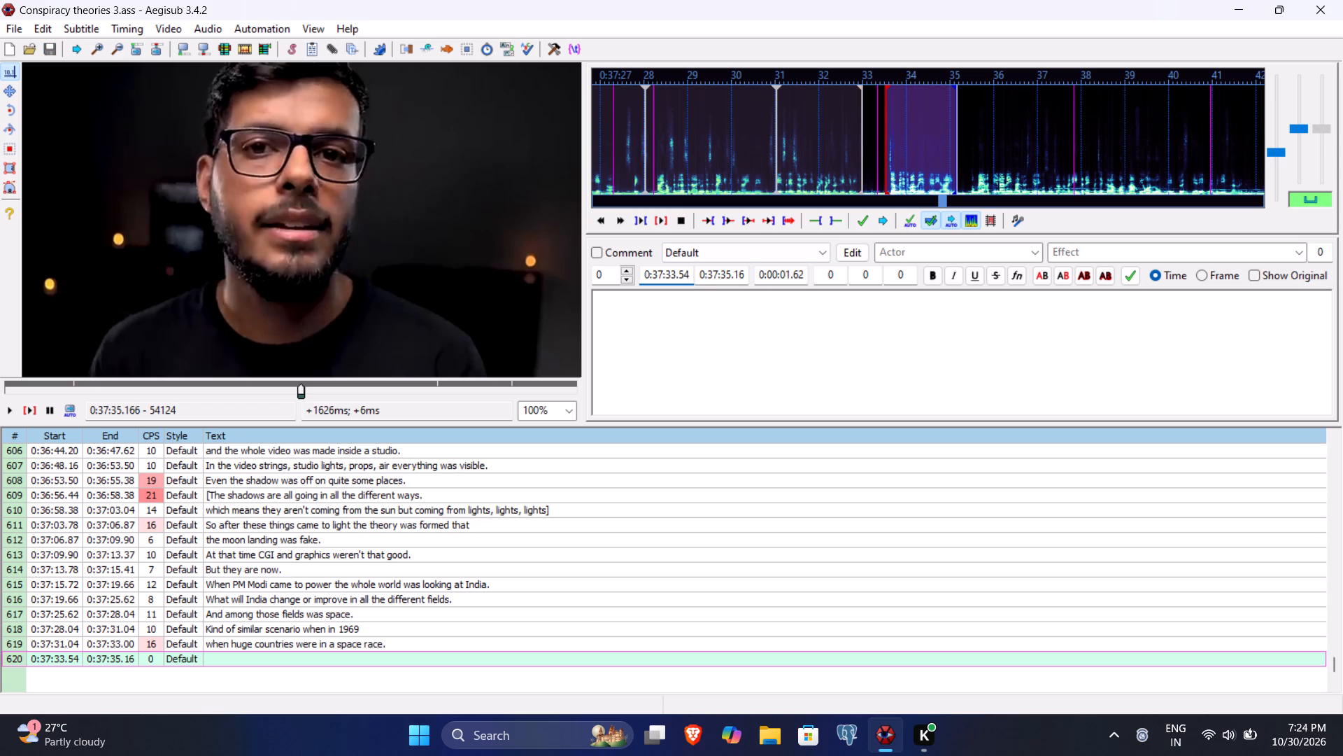